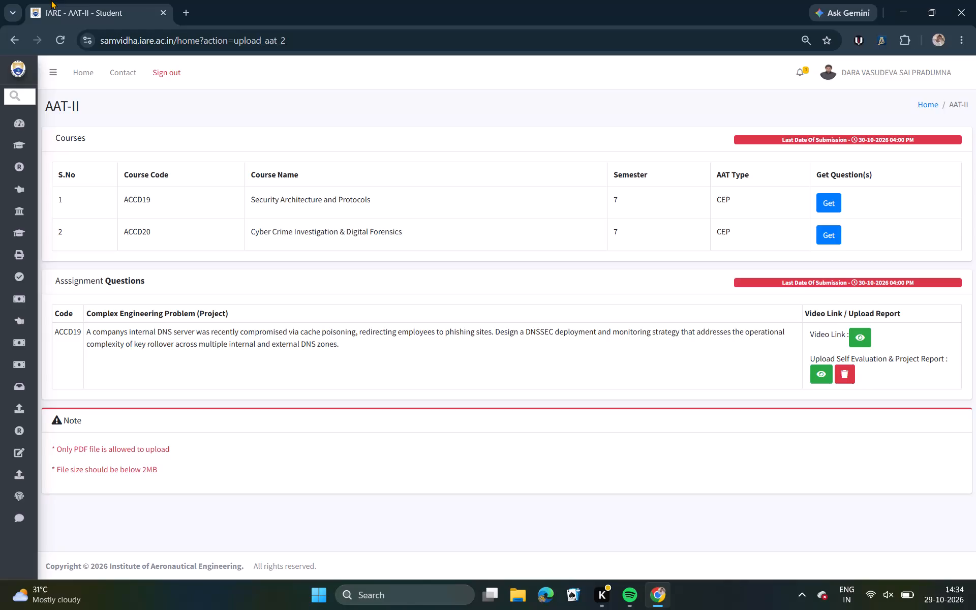
click(191, 13)
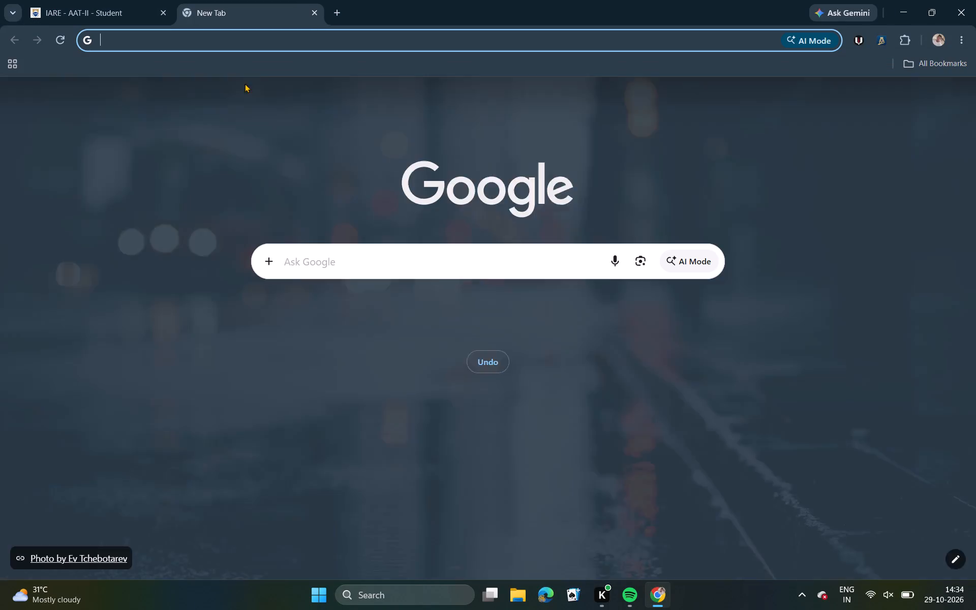
click(391, 256)
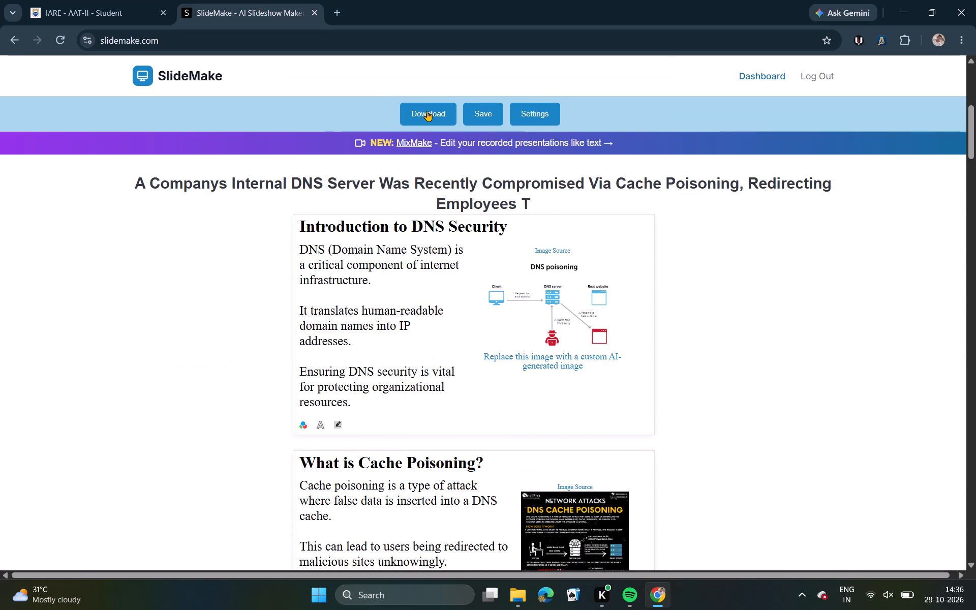
click(427, 111)
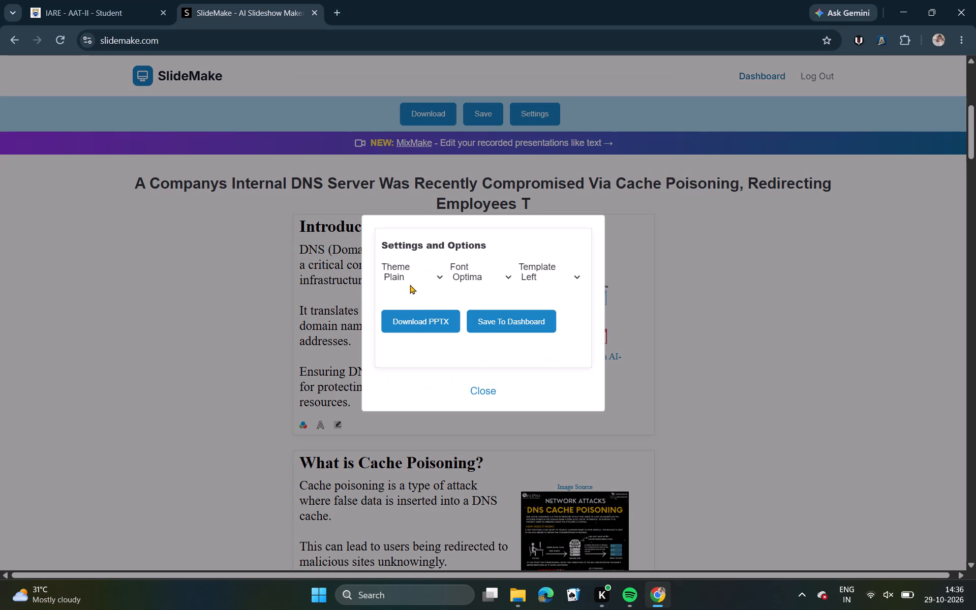
click(412, 326)
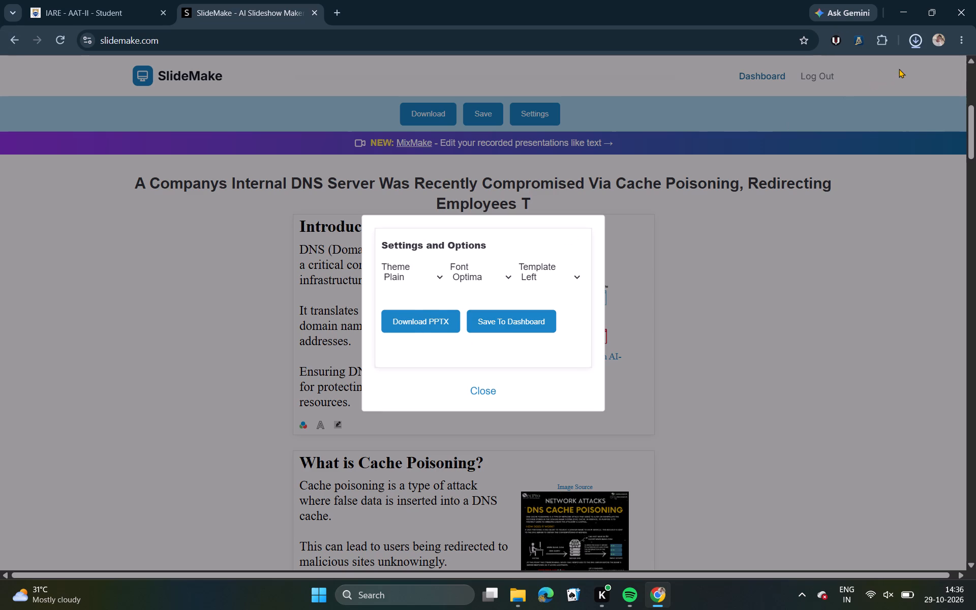
Open the downloaded DNS presentation in PowerPoint and enable editing.
click(907, 42)
click(907, 42)
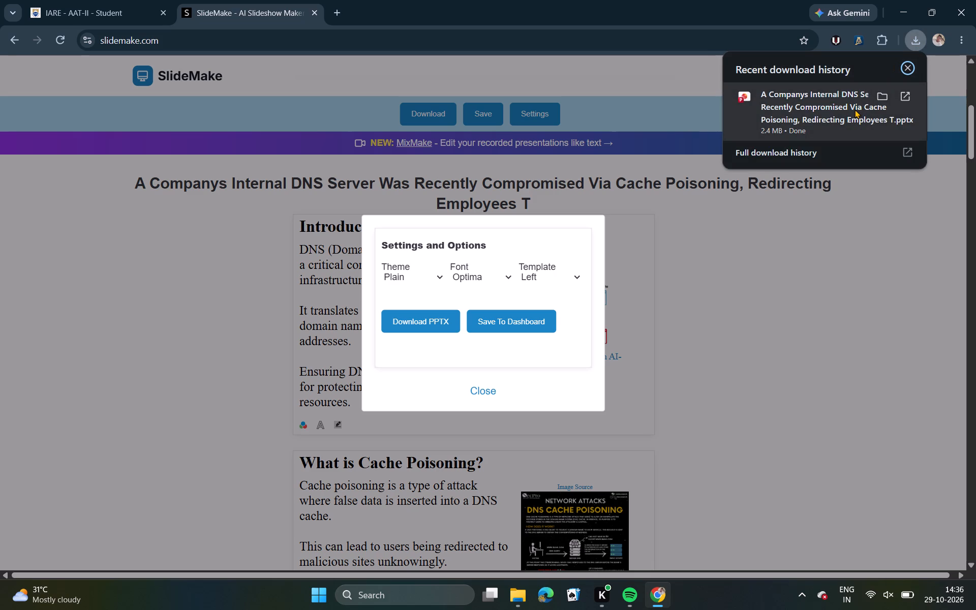
click(855, 109)
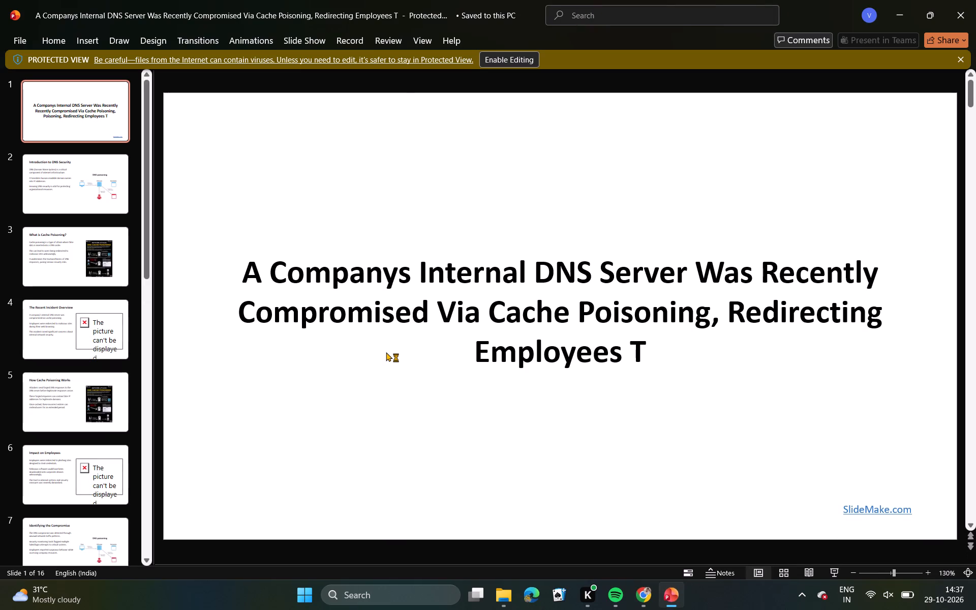
click(501, 57)
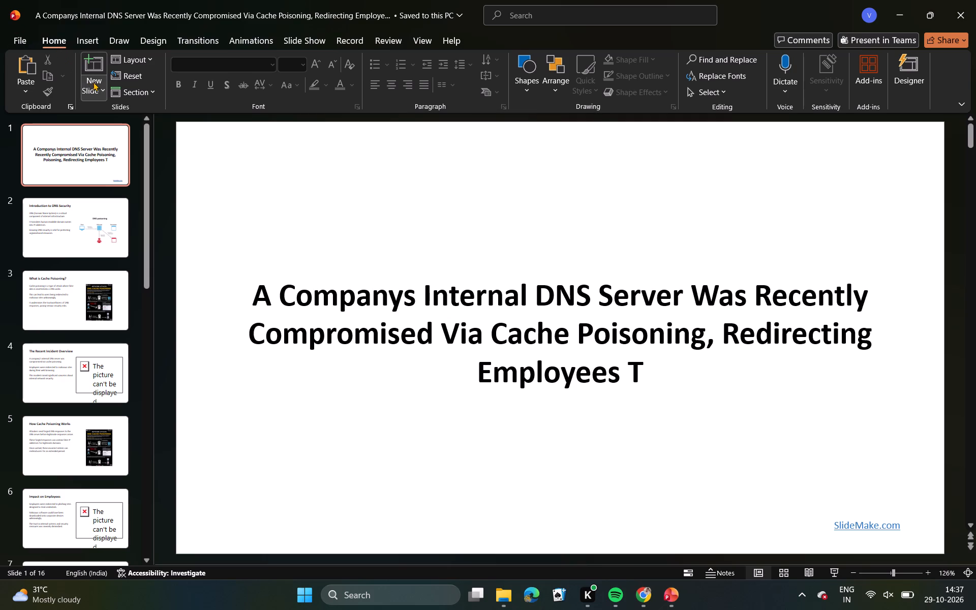
Add a new blank slide and move it ahead of the title slide as slide 1.
click(91, 62)
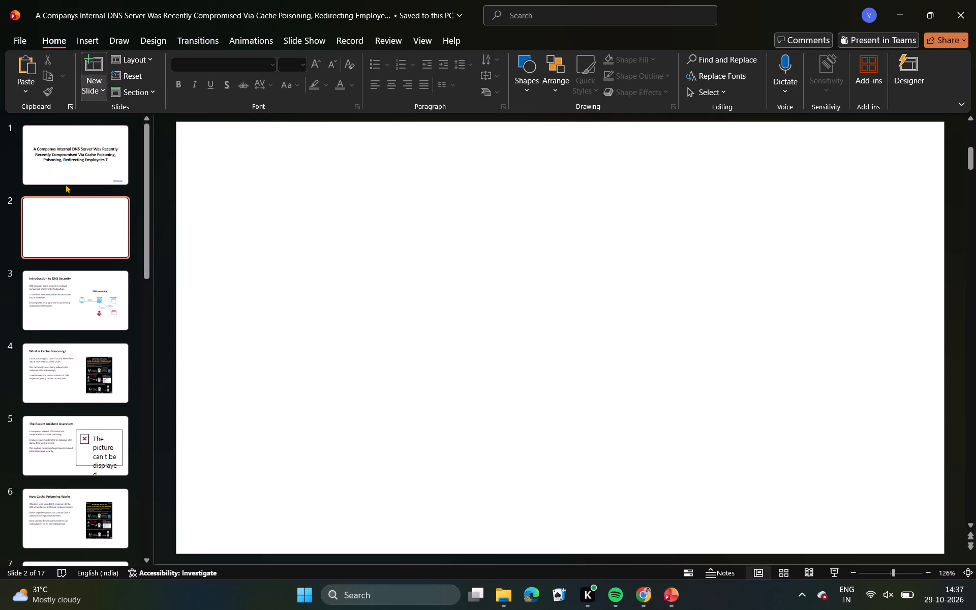
drag(64, 216, 63, 142)
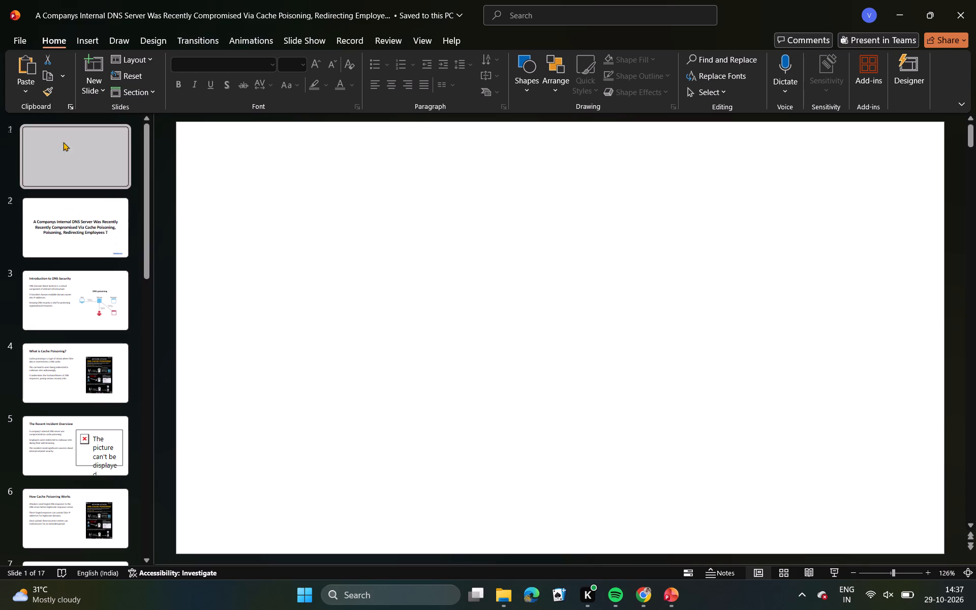
Delete the SlideMake.com link text from the lower corner of the title slide, now slide 2.
click(70, 221)
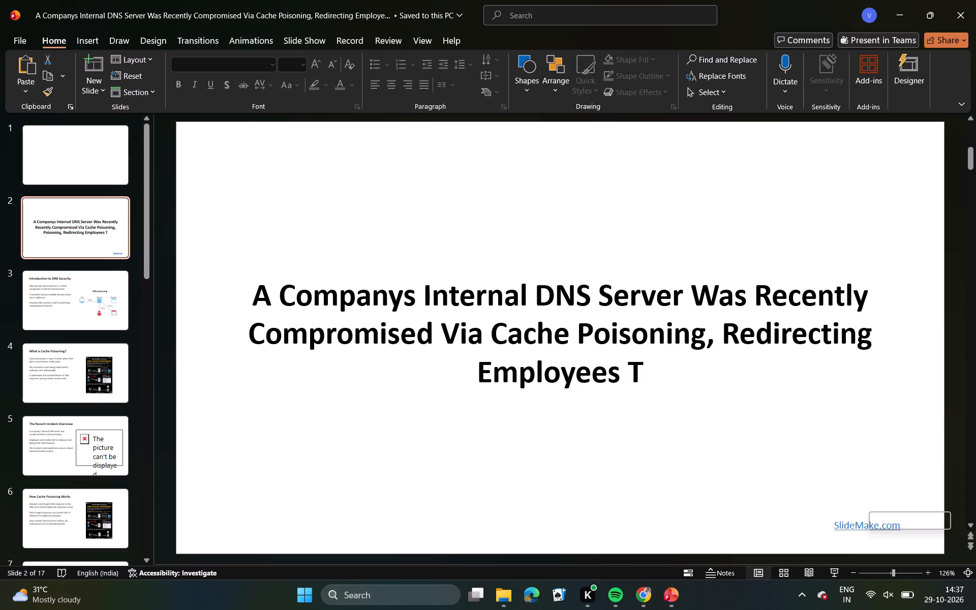
click(849, 523)
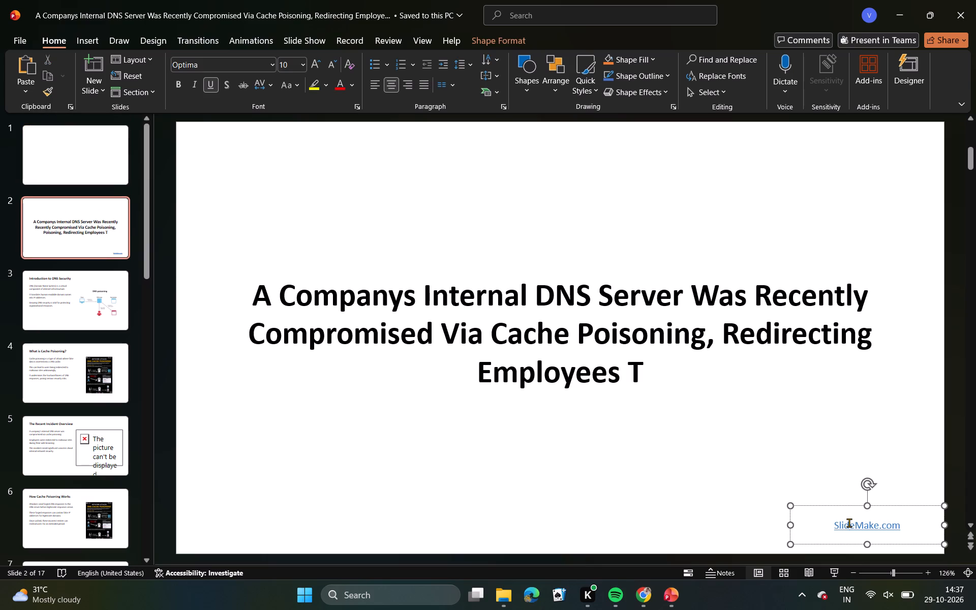
key(BackSpace)
key(BackSpace)
key(Right)
key(Right)
key(Right)
key(Right)
key(Right)
key(Right)
key(Right)
key(Right)
key(Right)
key(Right)
key(Right)
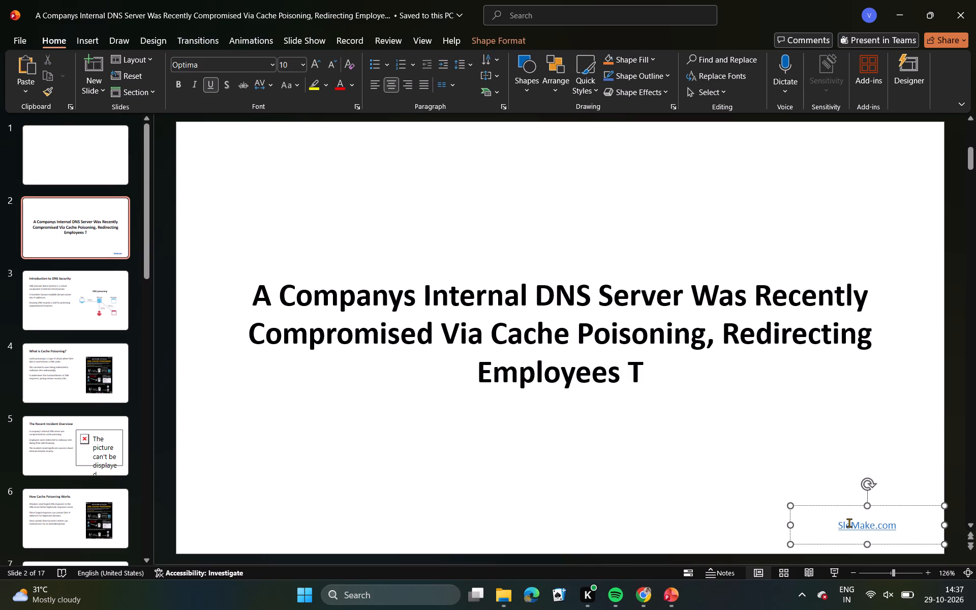
key(BackSpace)
key(BackSpace)
key(BackSpace)
key(BackSpace)
key(BackSpace)
key(BackSpace)
key(BackSpace)
key(BackSpace)
key(BackSpace)
key(BackSpace)
key(BackSpace)
key(BackSpace)
key(BackSpace)
key(BackSpace)
key(BackSpace)
key(BackSpace)
key(BackSpace)
click(650, 492)
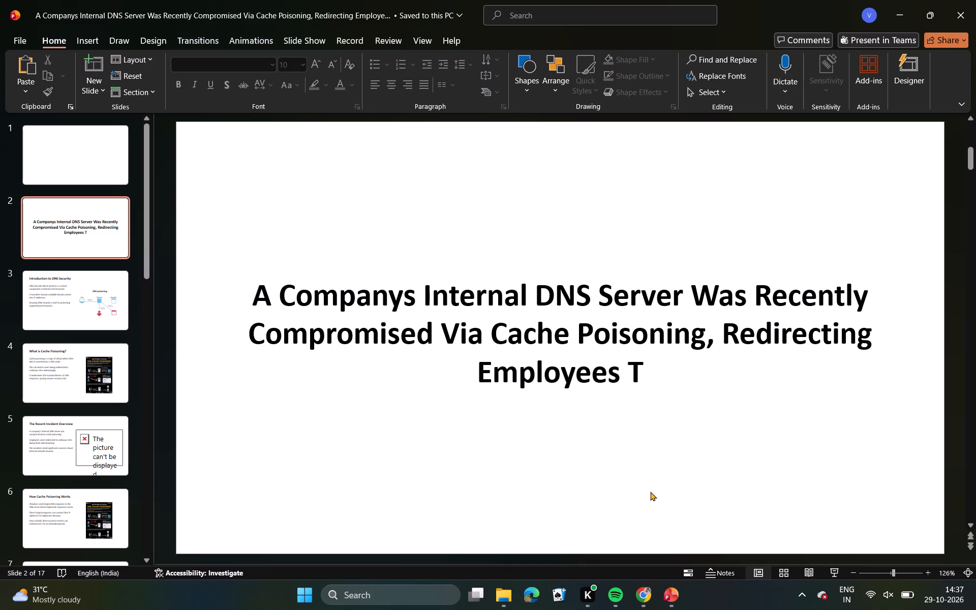
Select blank slide 1, switch to Chrome, and search Google for "iare logo" in a new tab.
click(56, 166)
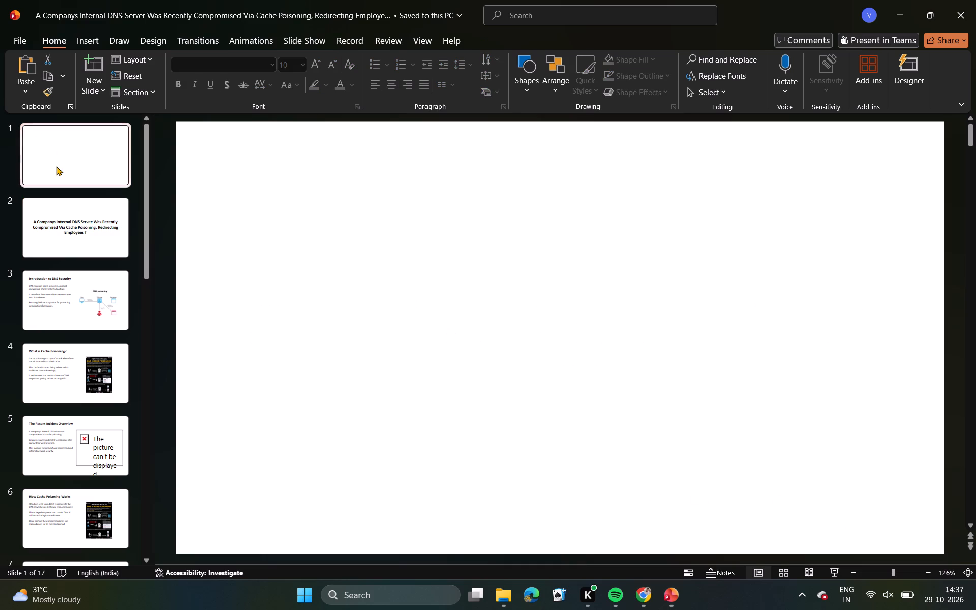
click(328, 225)
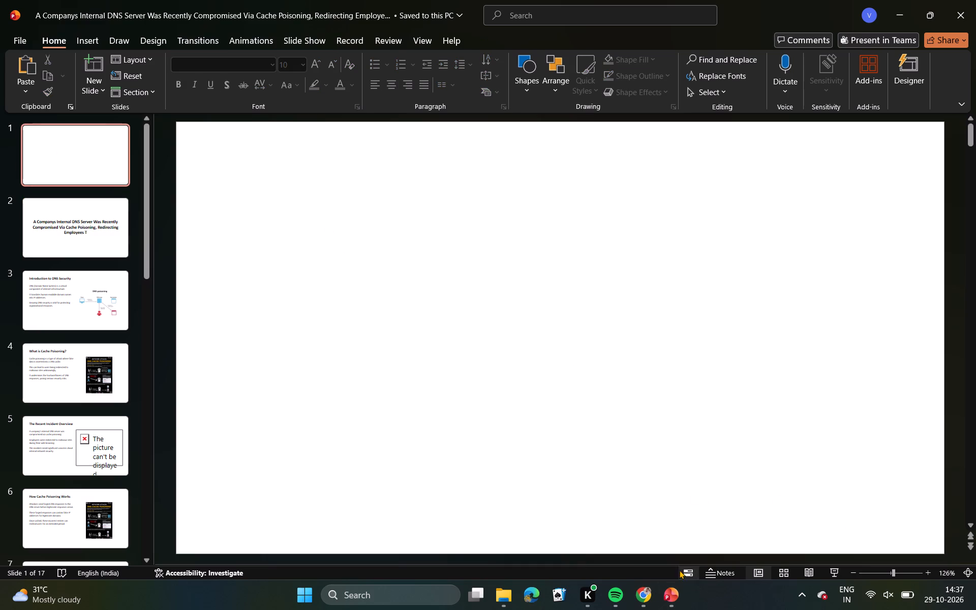
click(635, 606)
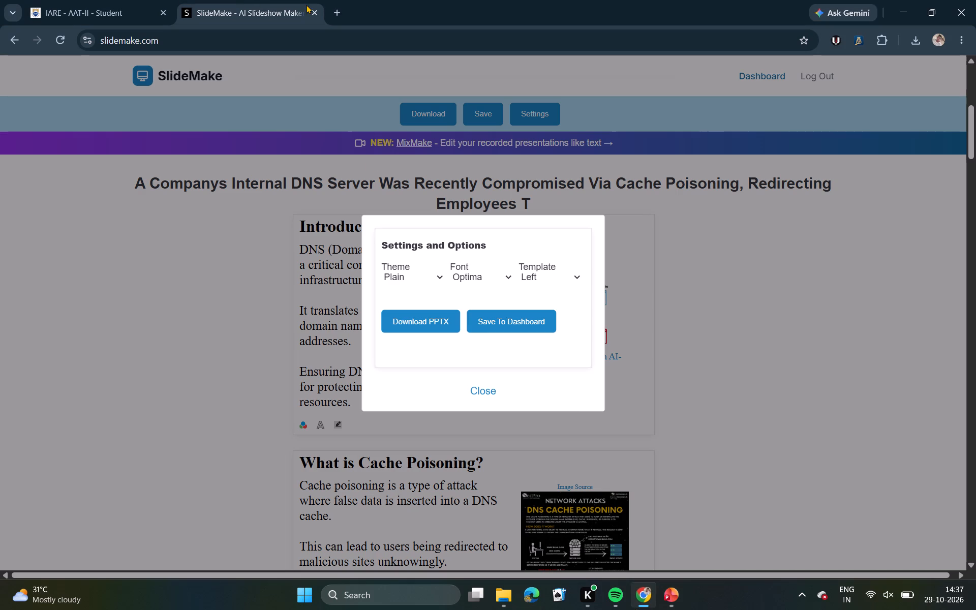
click(338, 10)
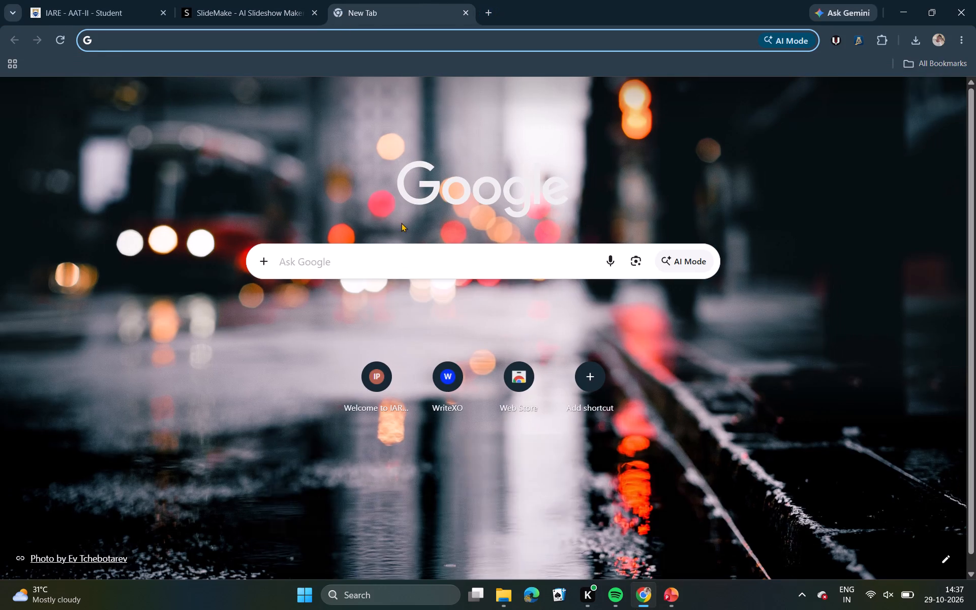
click(398, 265)
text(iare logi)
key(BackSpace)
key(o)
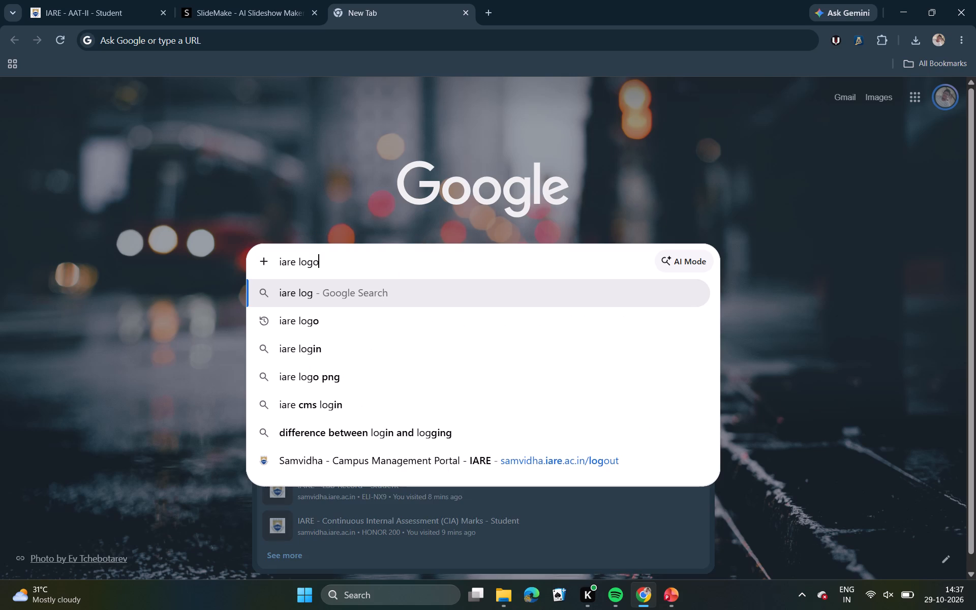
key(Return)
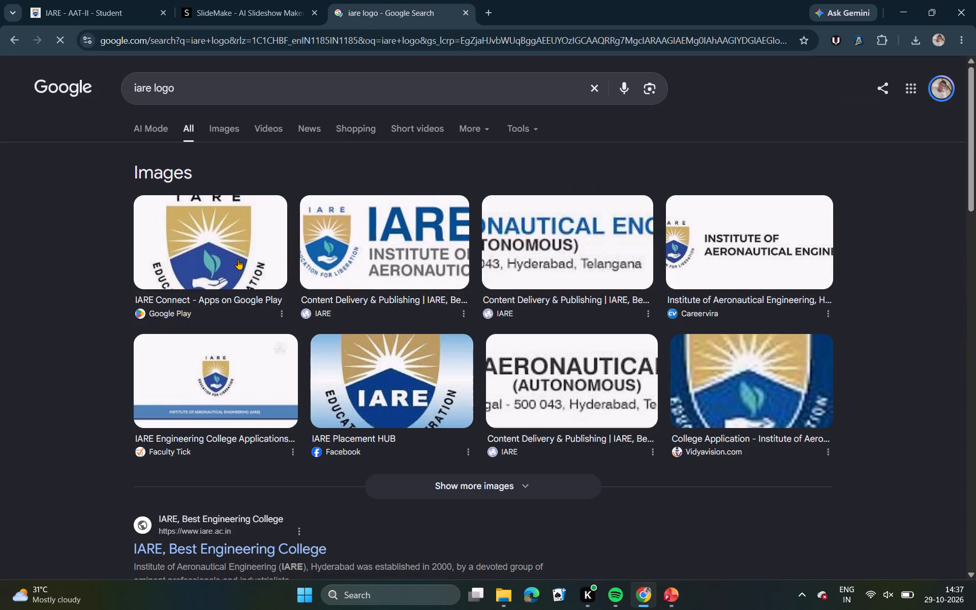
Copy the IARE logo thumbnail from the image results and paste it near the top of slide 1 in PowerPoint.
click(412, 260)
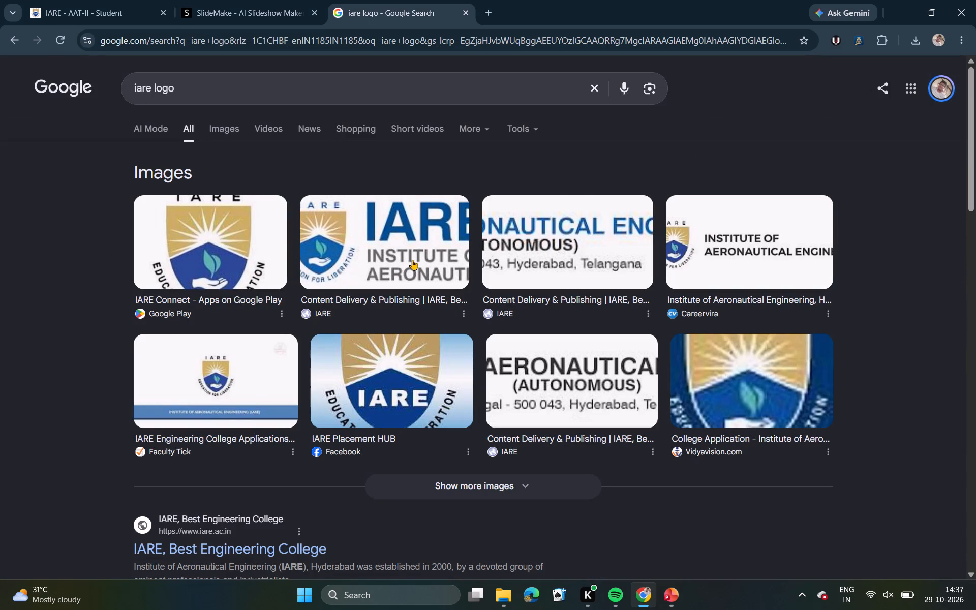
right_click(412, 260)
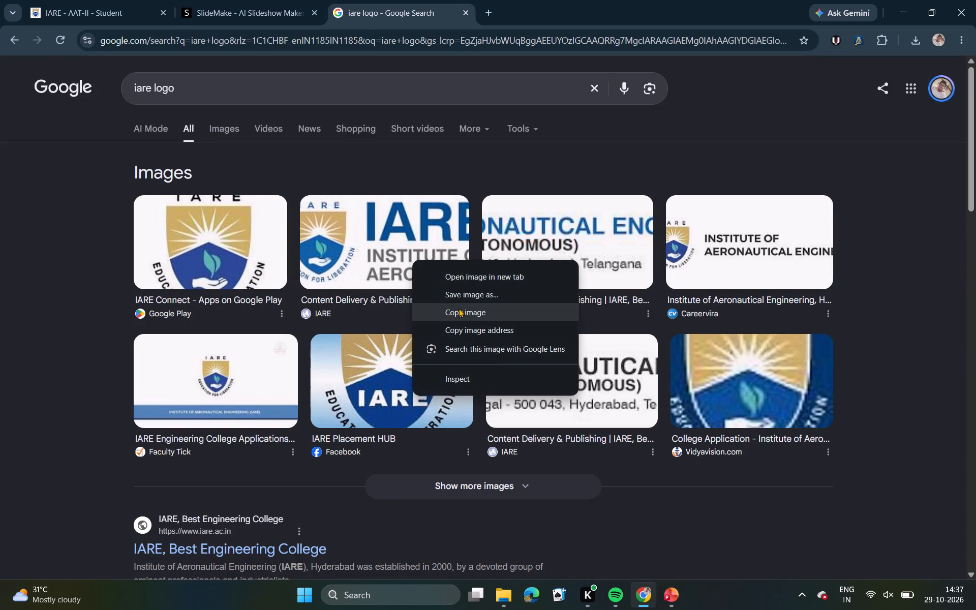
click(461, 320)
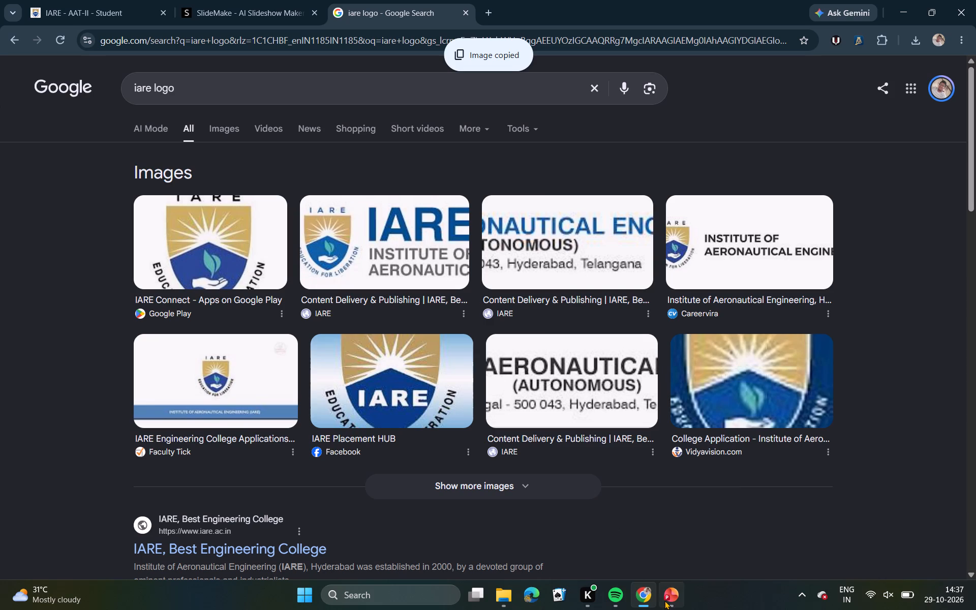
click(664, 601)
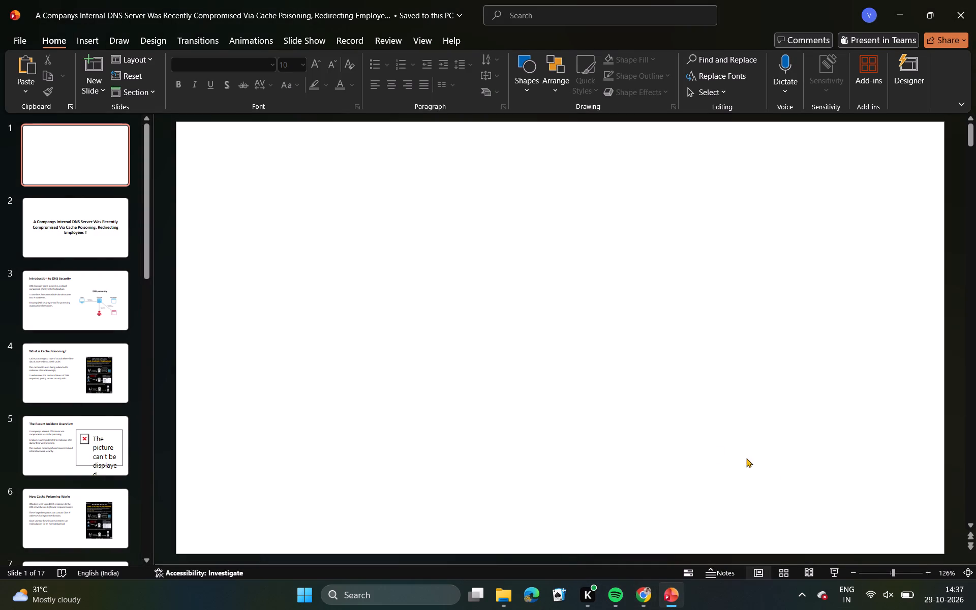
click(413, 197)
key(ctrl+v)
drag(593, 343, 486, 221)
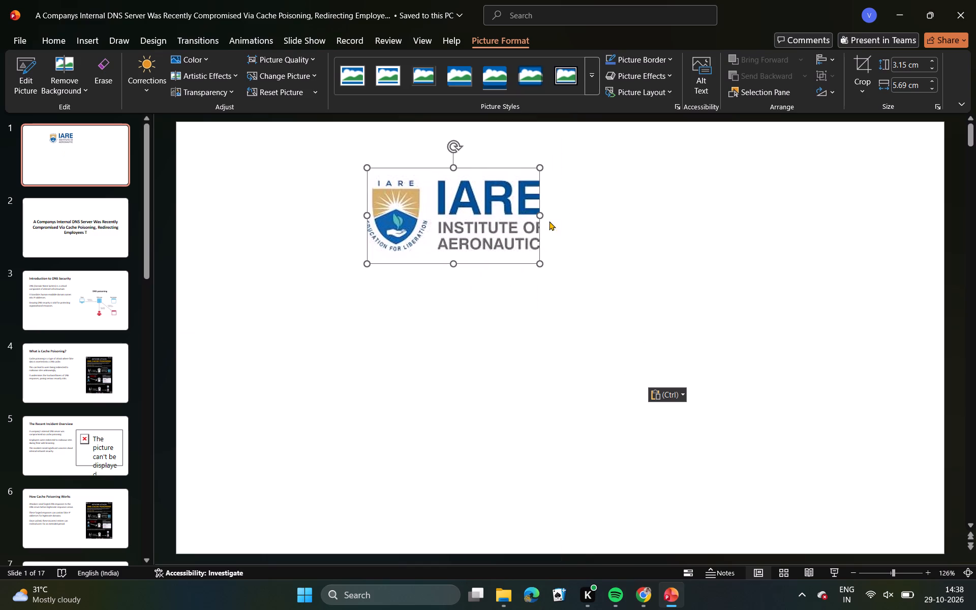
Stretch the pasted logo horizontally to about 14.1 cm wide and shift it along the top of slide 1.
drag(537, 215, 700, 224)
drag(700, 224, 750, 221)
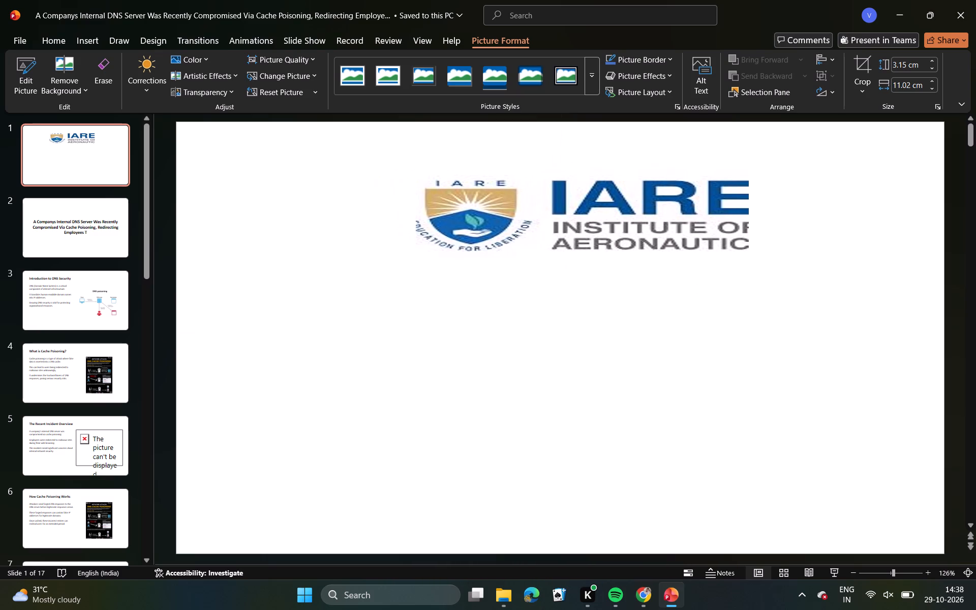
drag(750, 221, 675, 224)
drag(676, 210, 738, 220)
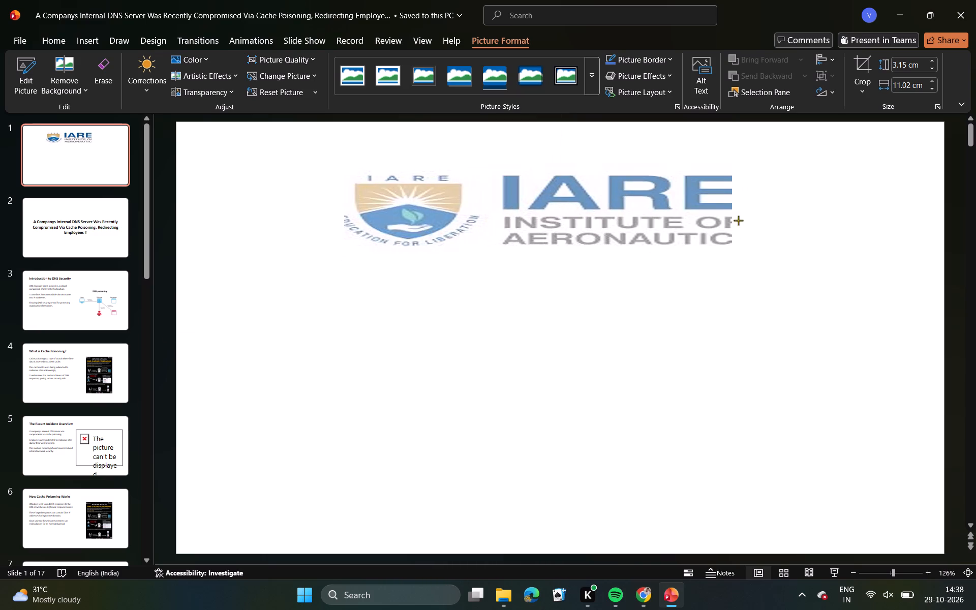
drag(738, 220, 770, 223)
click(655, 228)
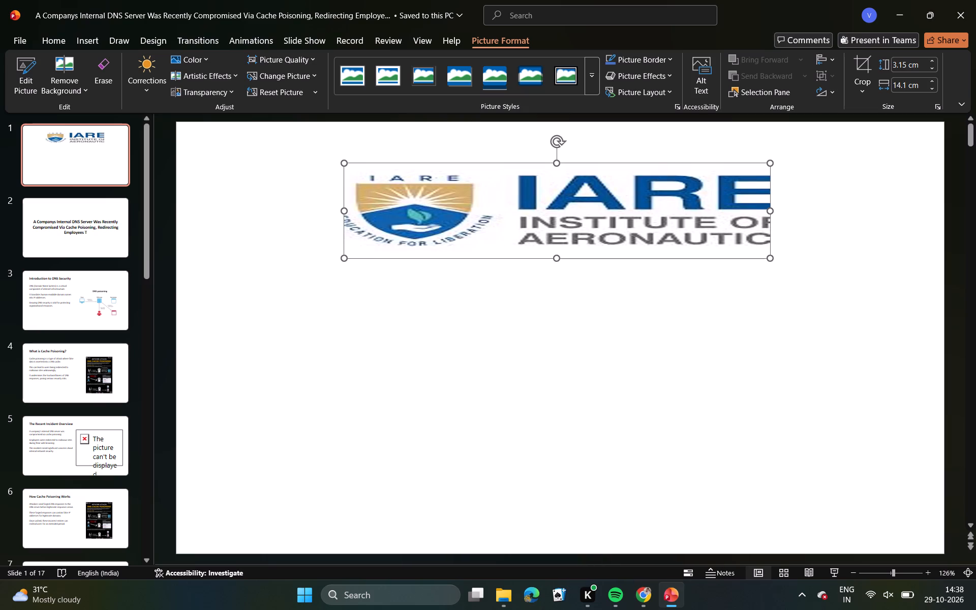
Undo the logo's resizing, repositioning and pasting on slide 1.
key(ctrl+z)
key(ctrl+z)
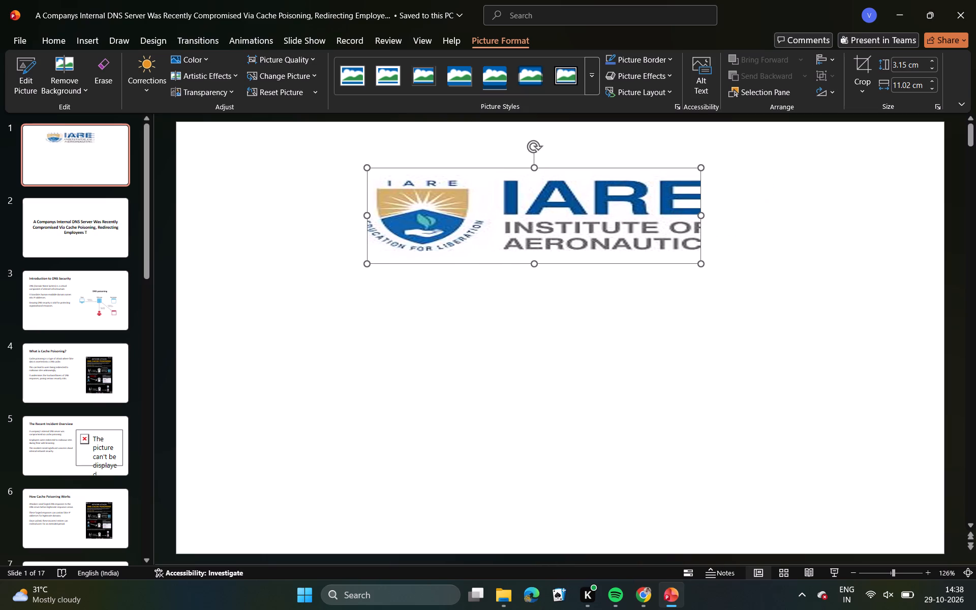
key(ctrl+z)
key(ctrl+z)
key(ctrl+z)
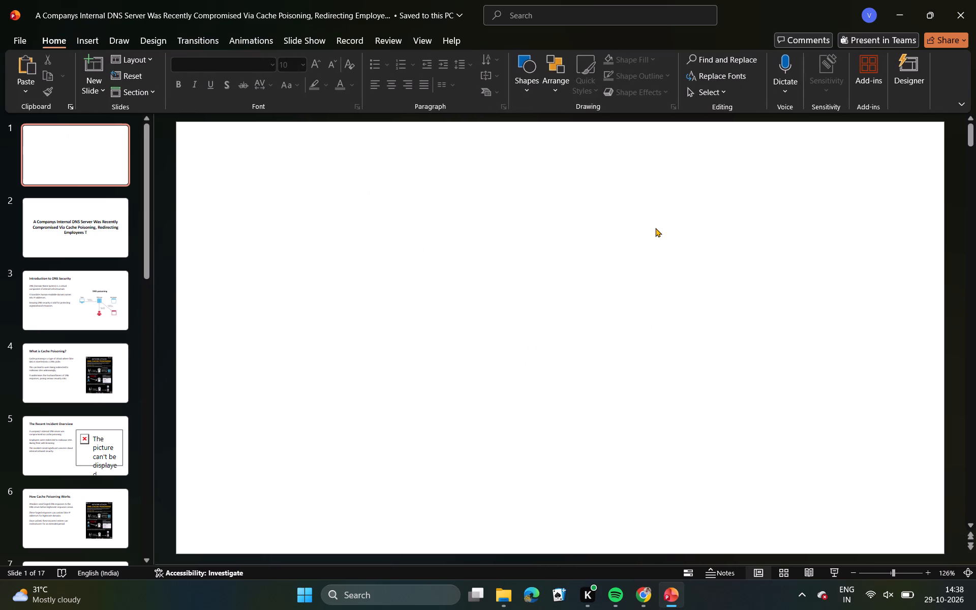
Switch to Chrome, preview the wide Institute of Aeronautical Engineering (Autonomous) banner from the image results, and copy the full image.
click(645, 594)
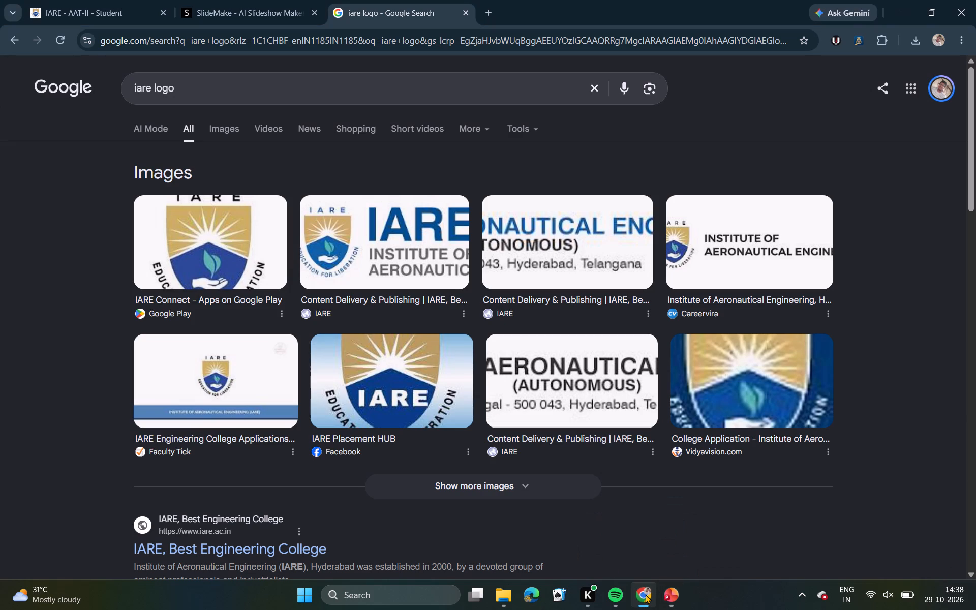
click(408, 265)
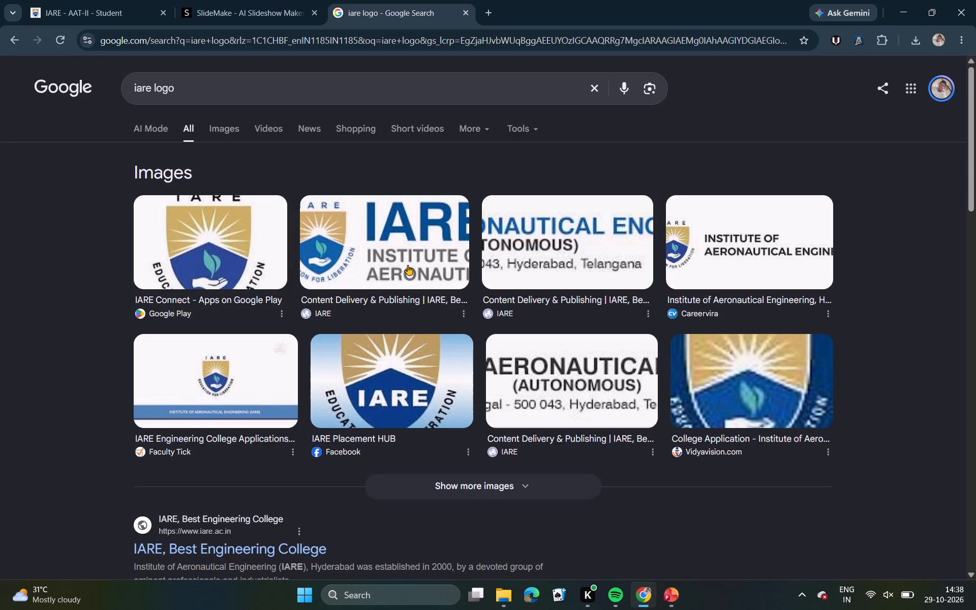
double_click(408, 265)
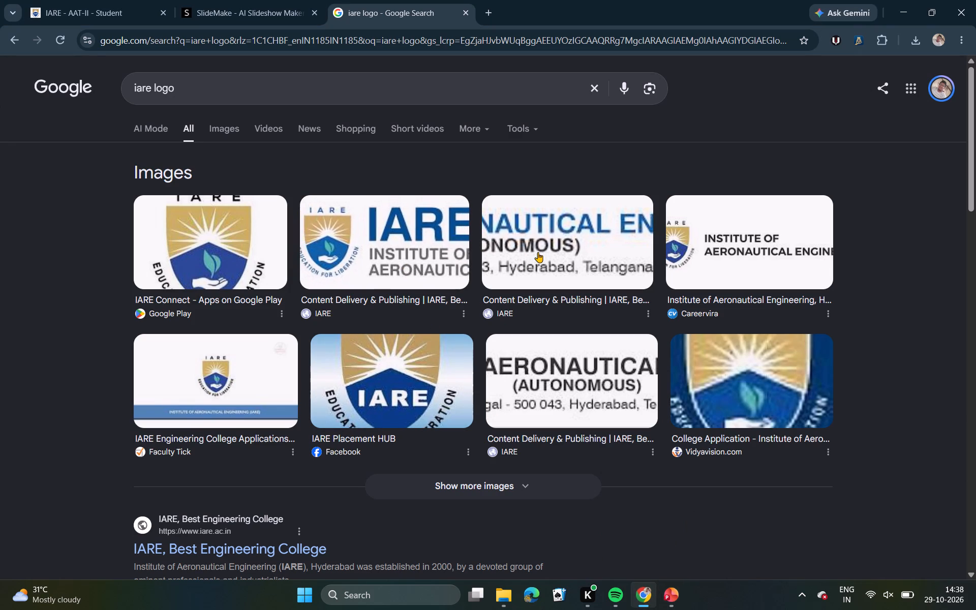
click(547, 247)
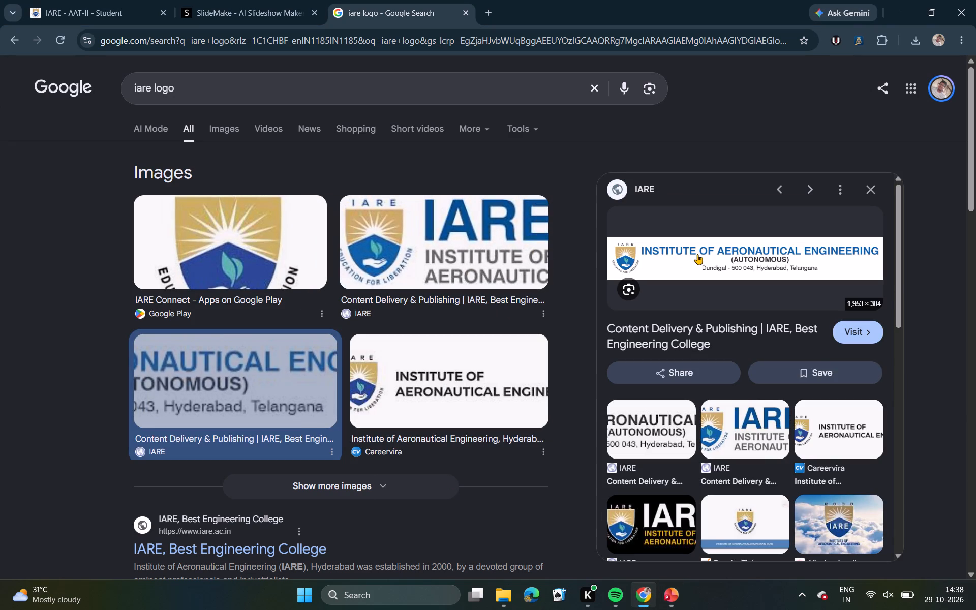
click(697, 254)
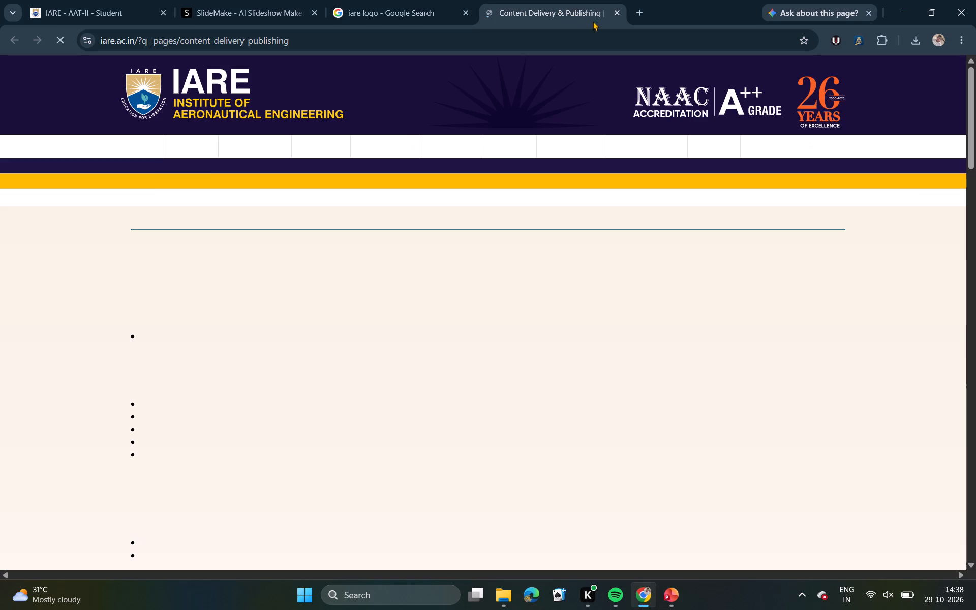
click(615, 11)
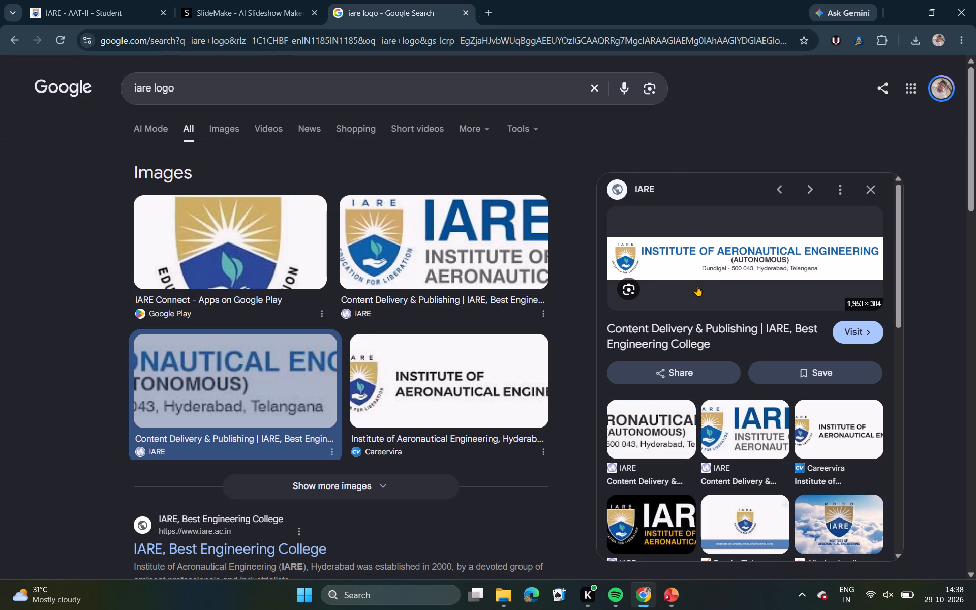
right_click(703, 270)
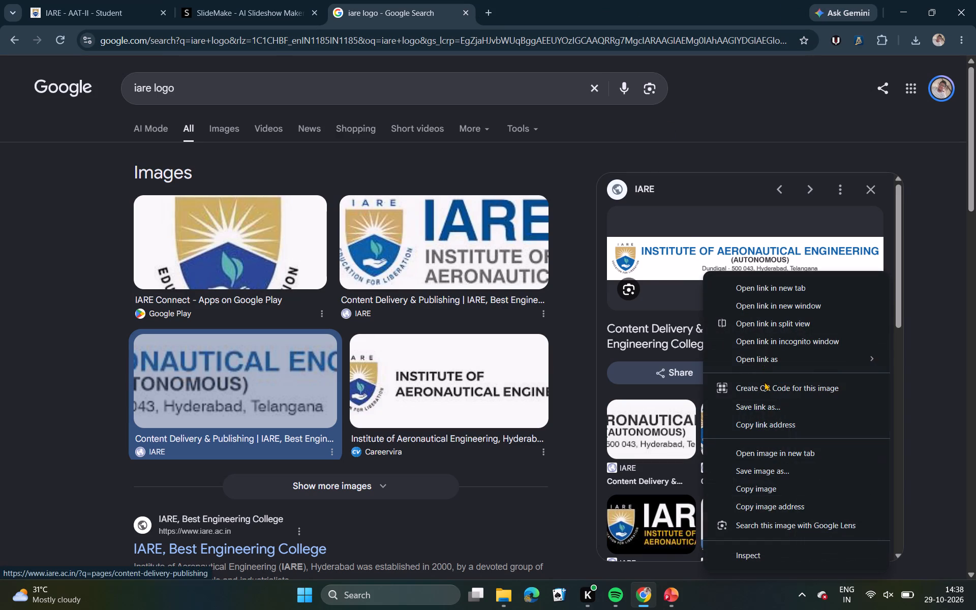
click(755, 484)
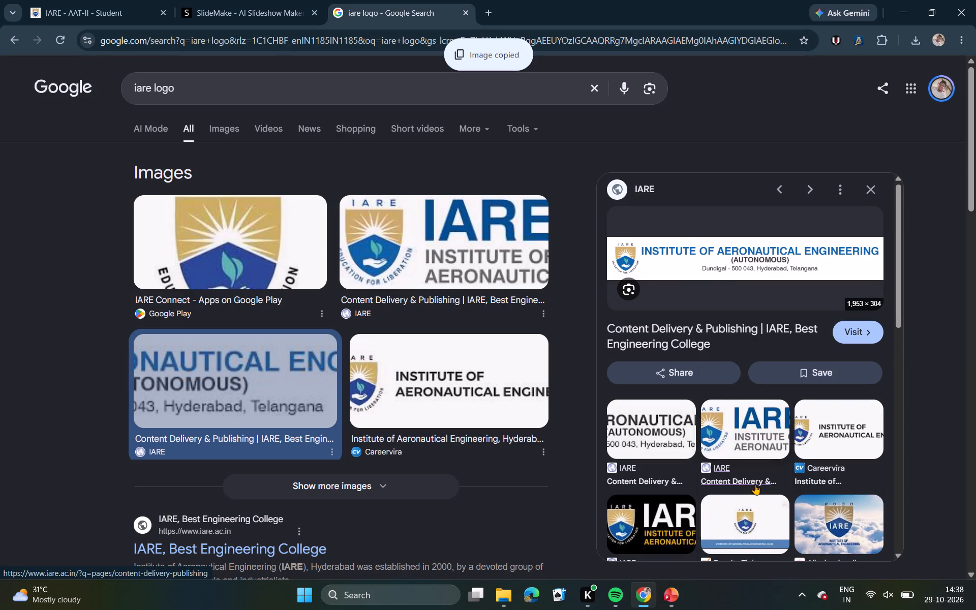
Switch to PowerPoint, paste the institute banner onto slide 1, and centre it horizontally near the top of the slide.
click(674, 596)
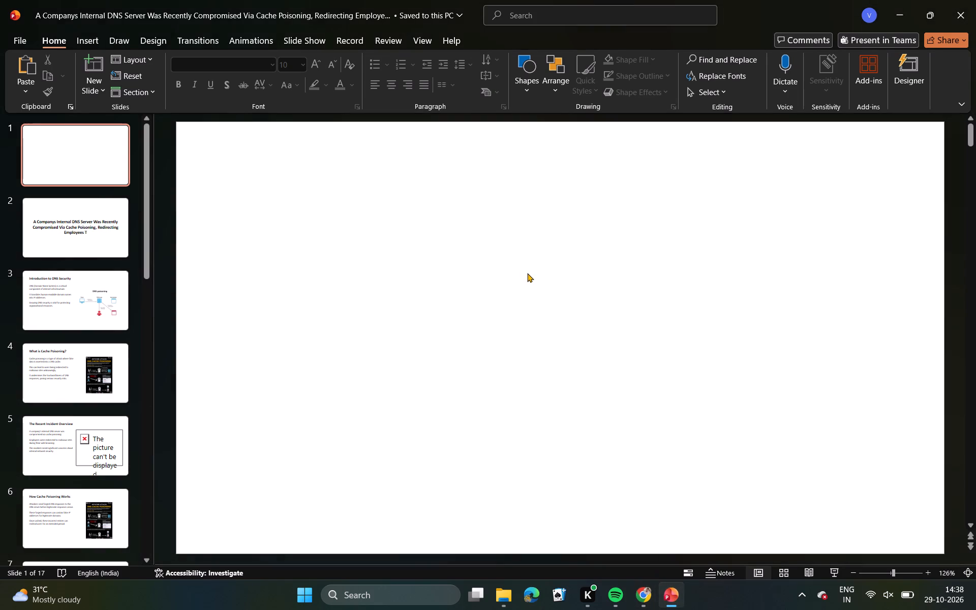
click(518, 256)
key(ctrl+v)
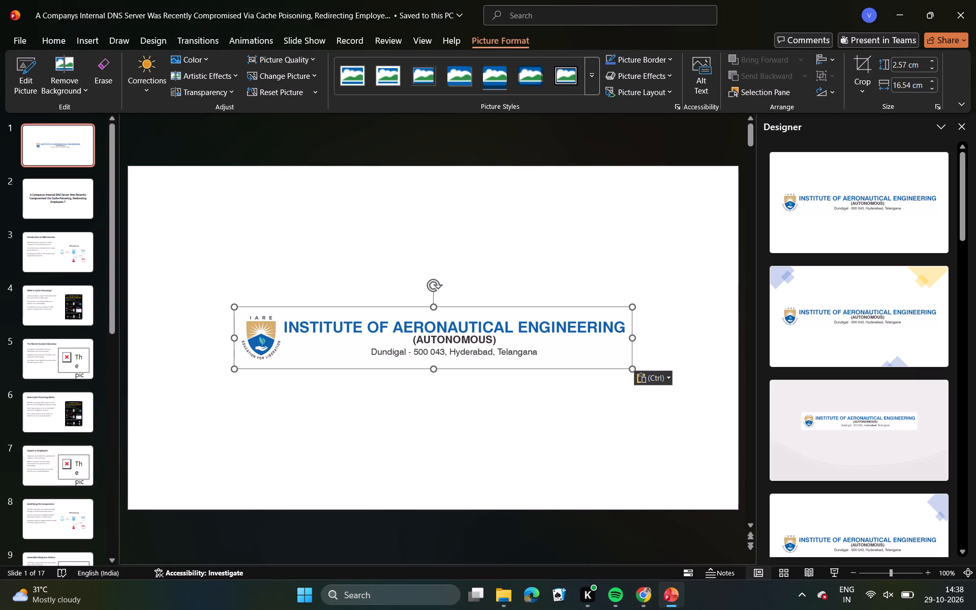
drag(446, 340, 444, 225)
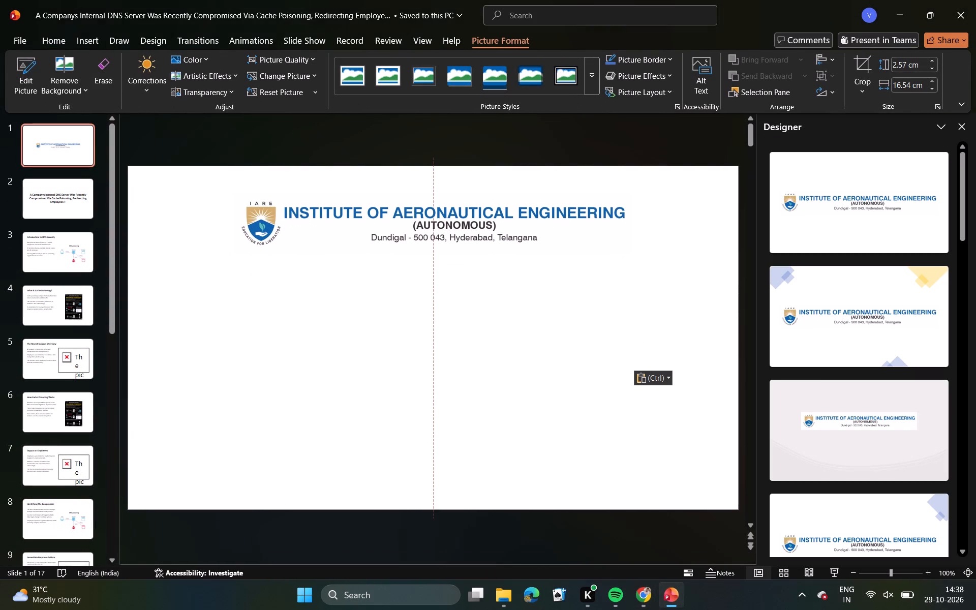
drag(444, 225, 447, 222)
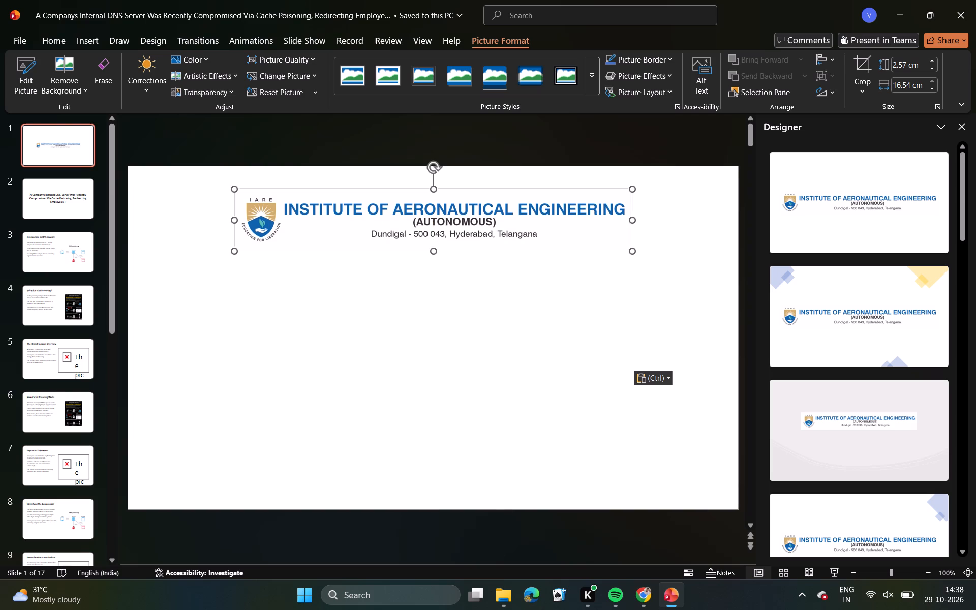
click(629, 150)
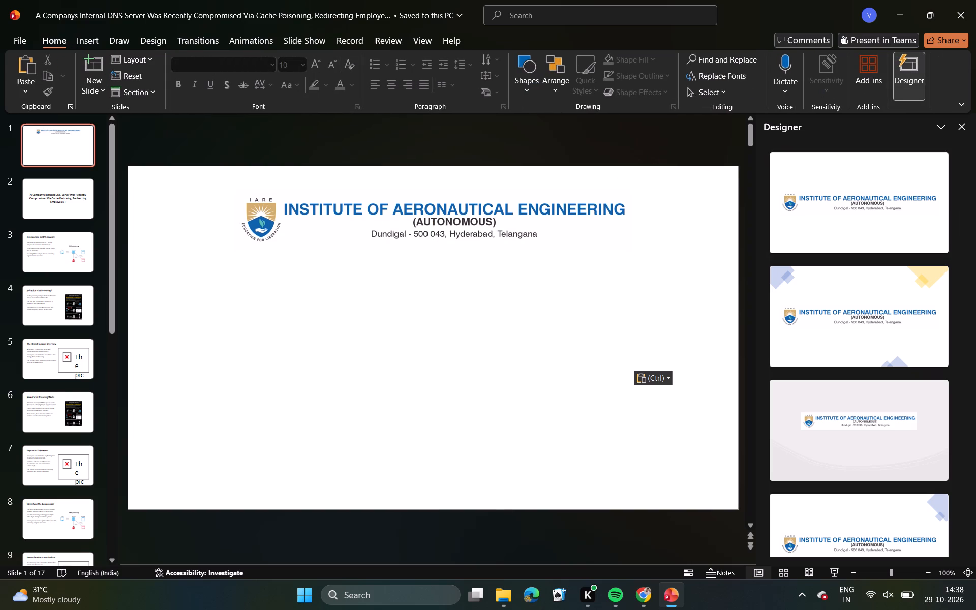
drag(428, 234, 428, 239)
click(284, 297)
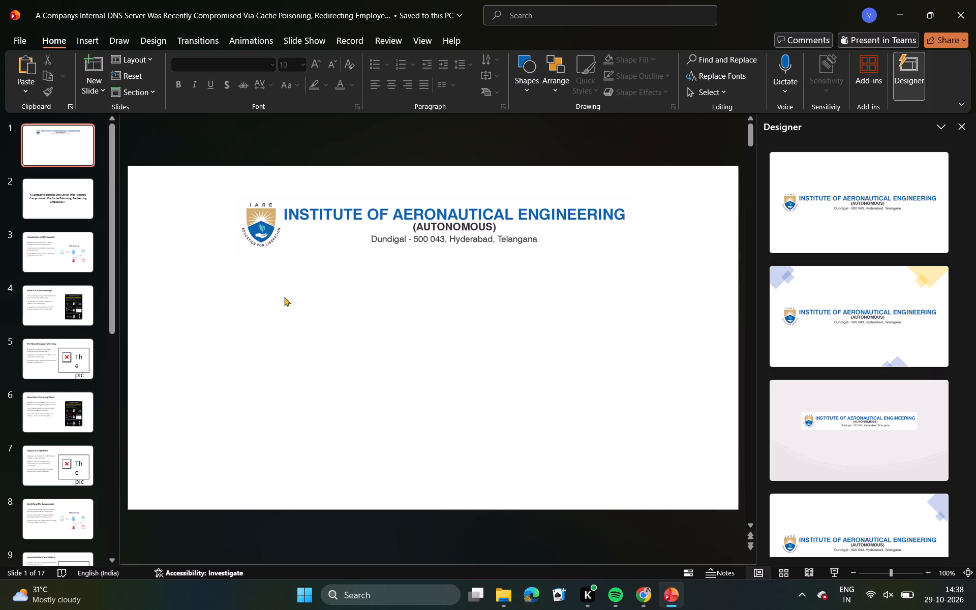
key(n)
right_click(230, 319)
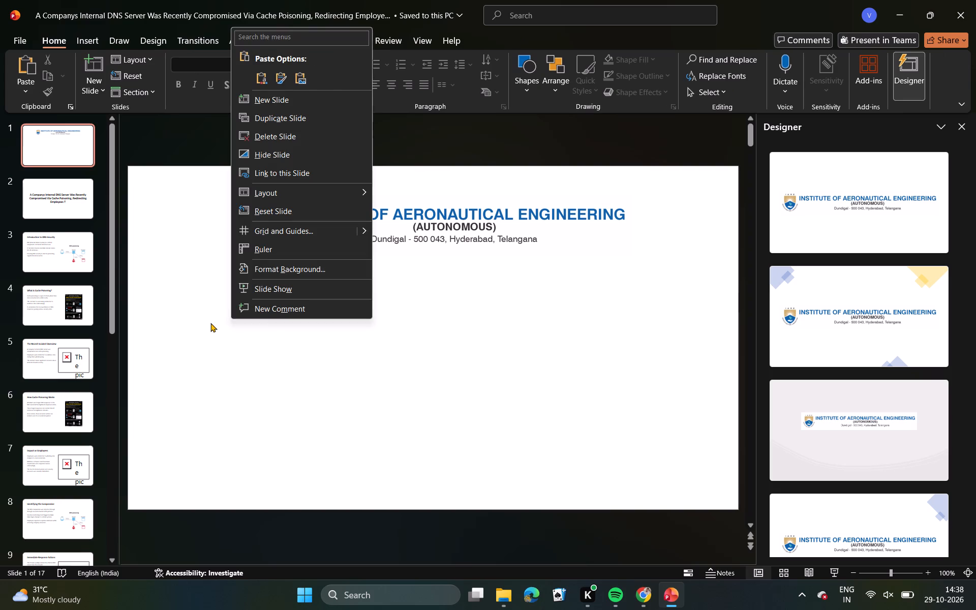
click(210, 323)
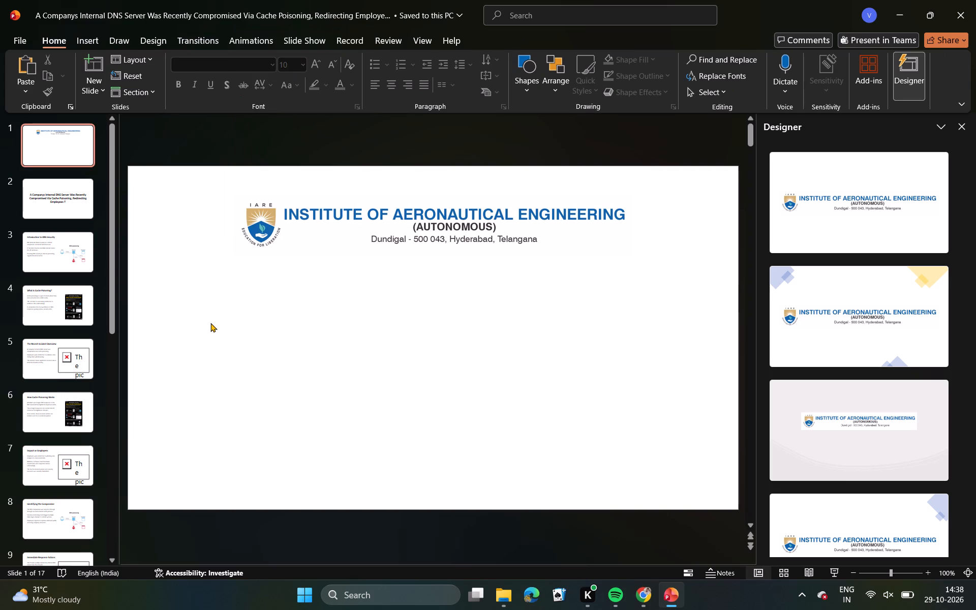
Close the Designer suggestions.
click(959, 125)
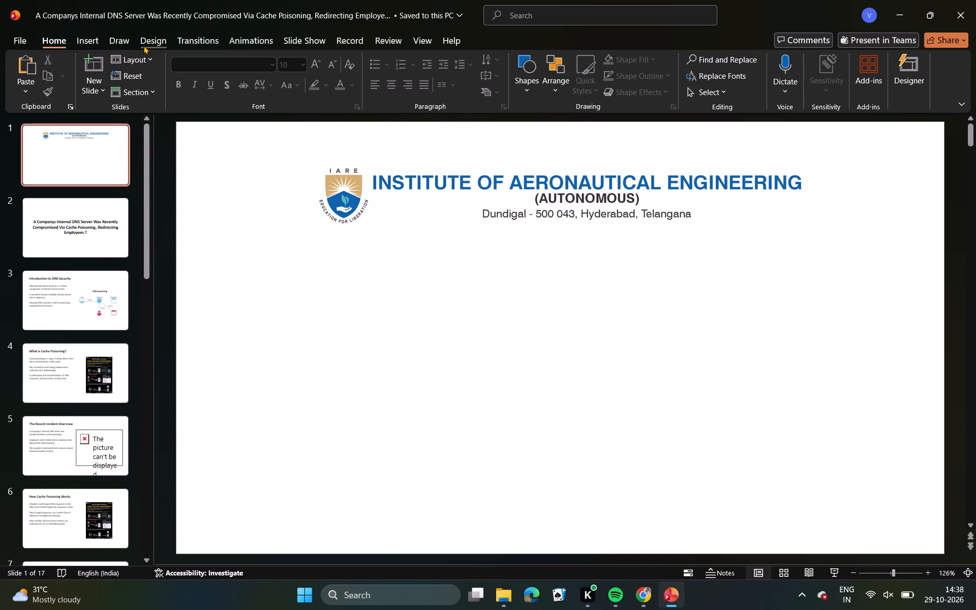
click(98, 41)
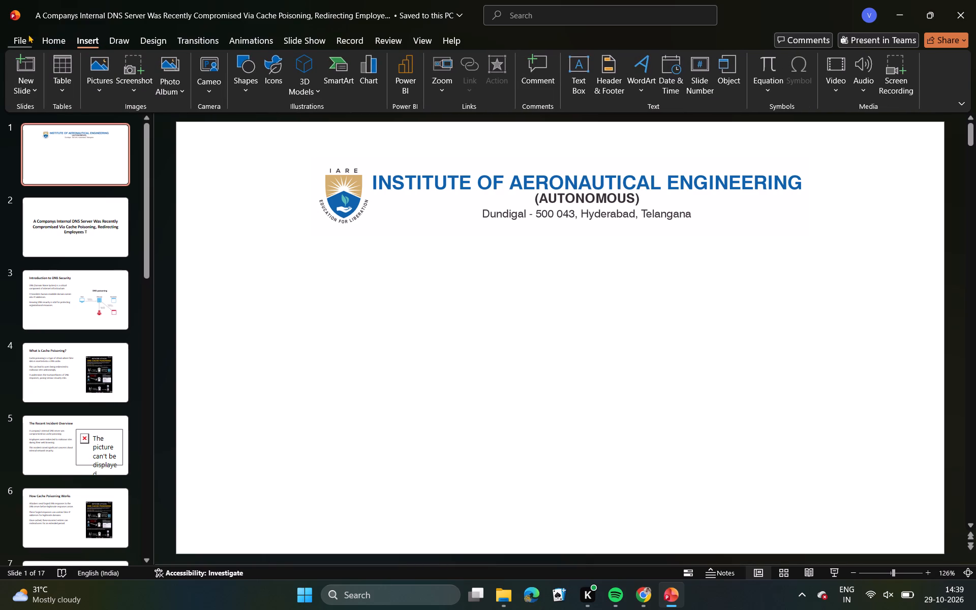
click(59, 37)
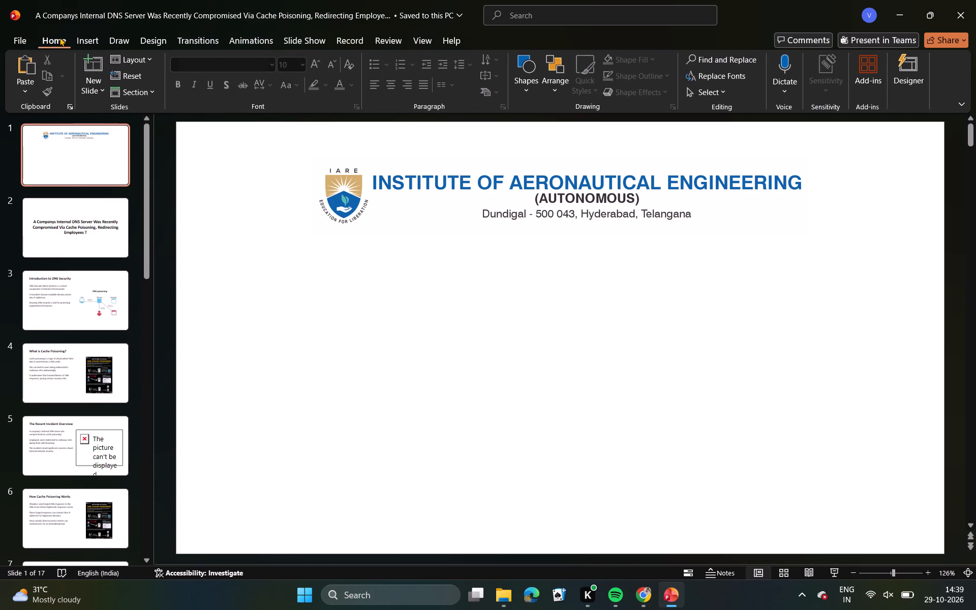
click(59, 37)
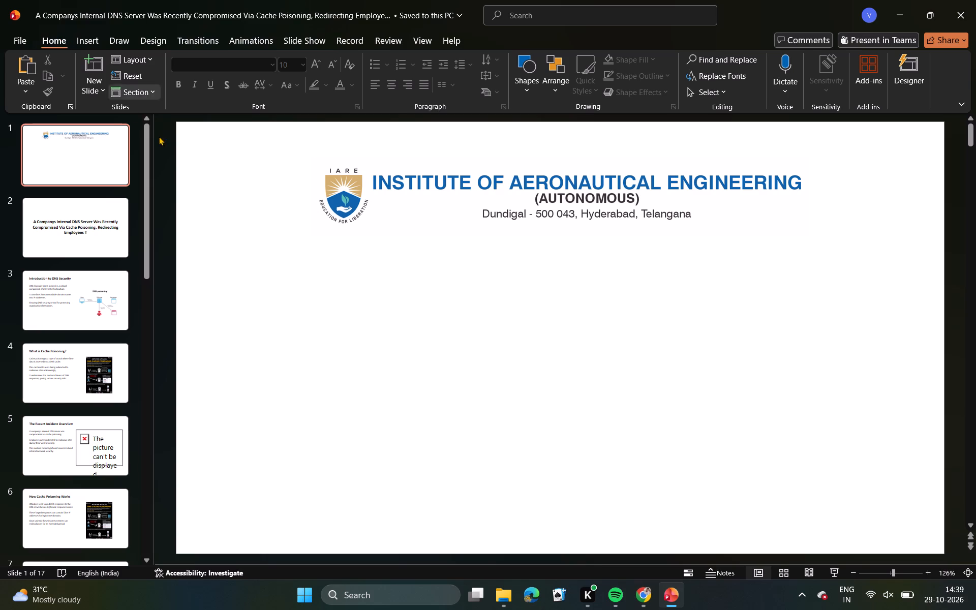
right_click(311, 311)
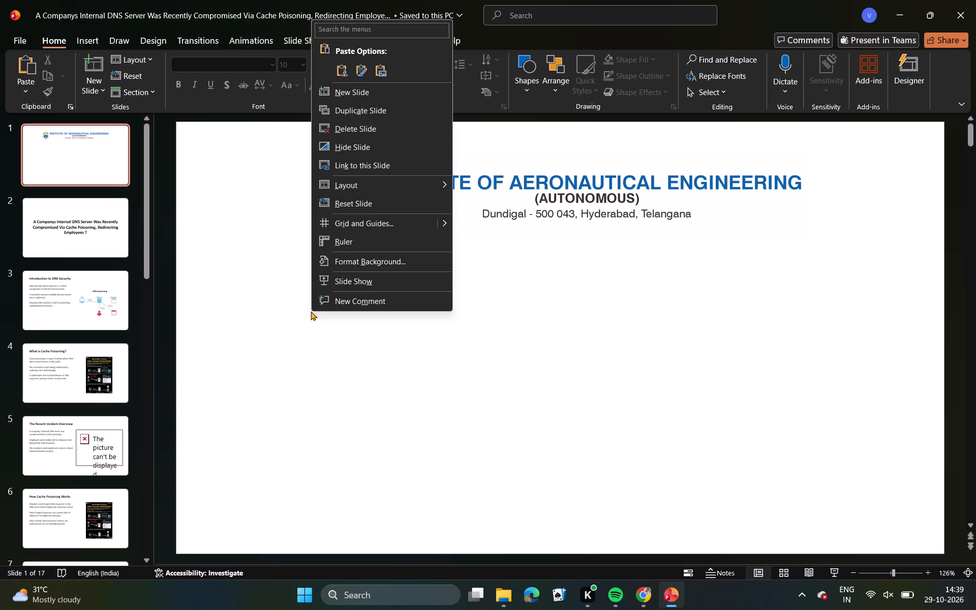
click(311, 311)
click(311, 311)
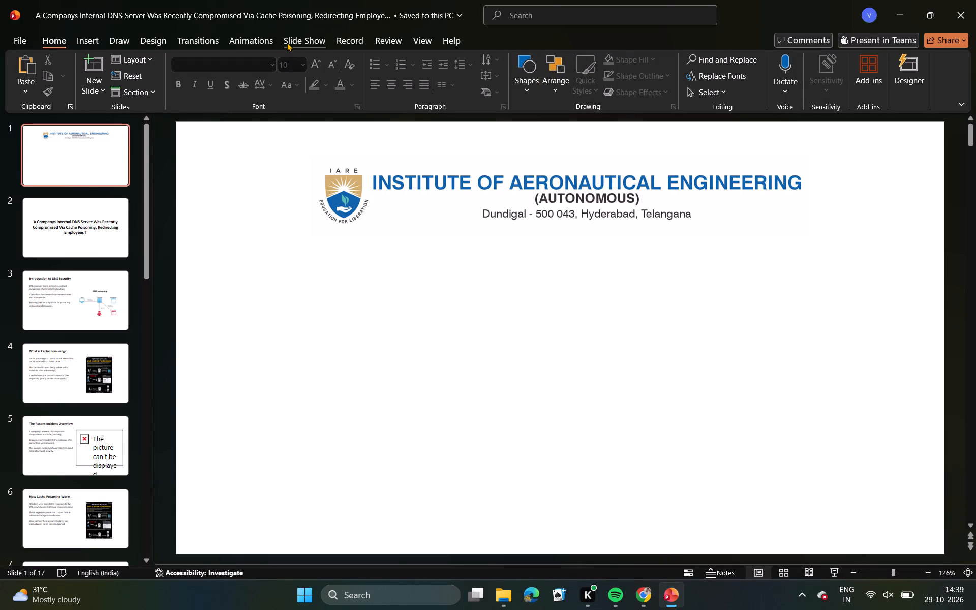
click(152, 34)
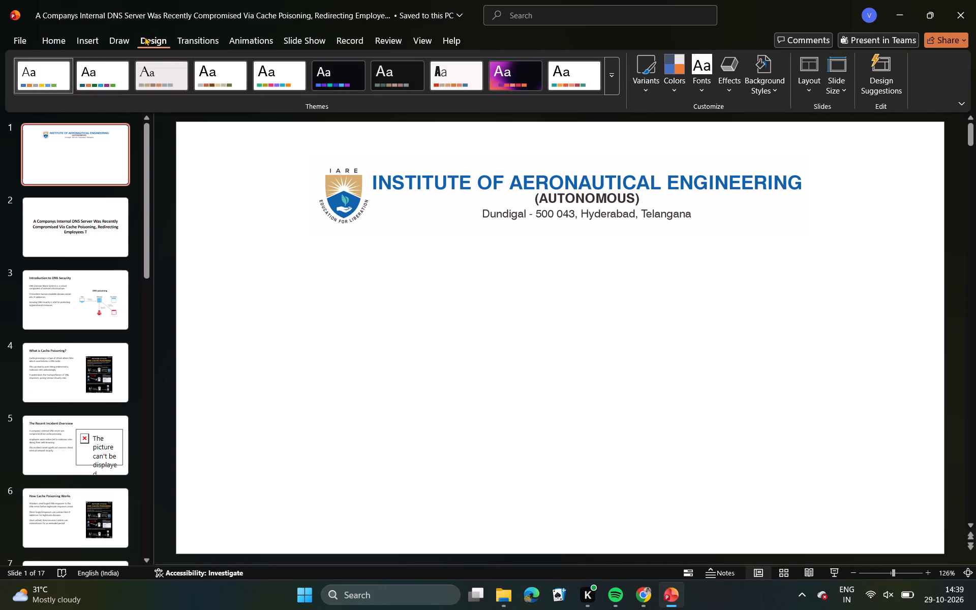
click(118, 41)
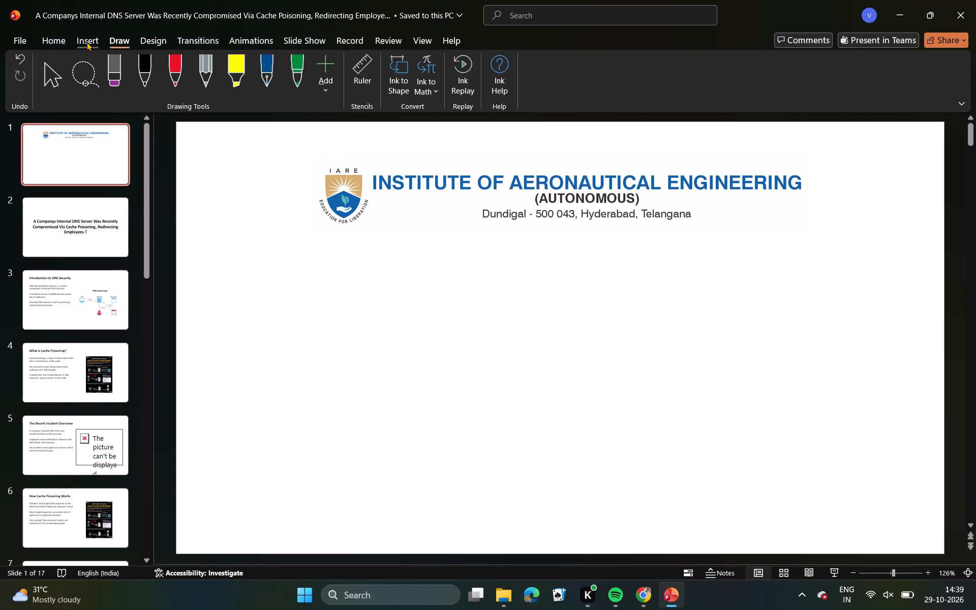
Insert a text box below the institute banner on slide 1 and enter the label "NAME:".
click(86, 42)
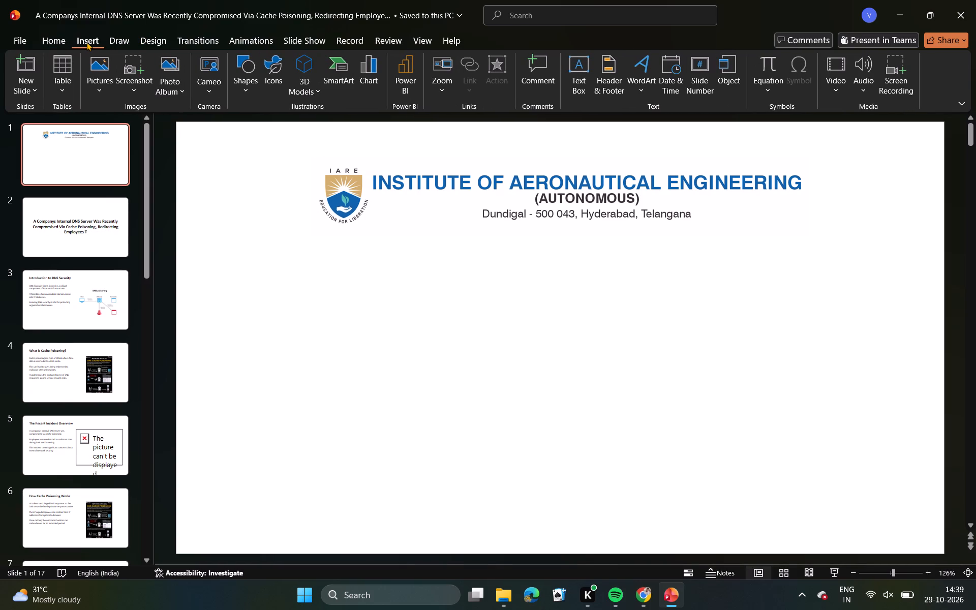
click(576, 69)
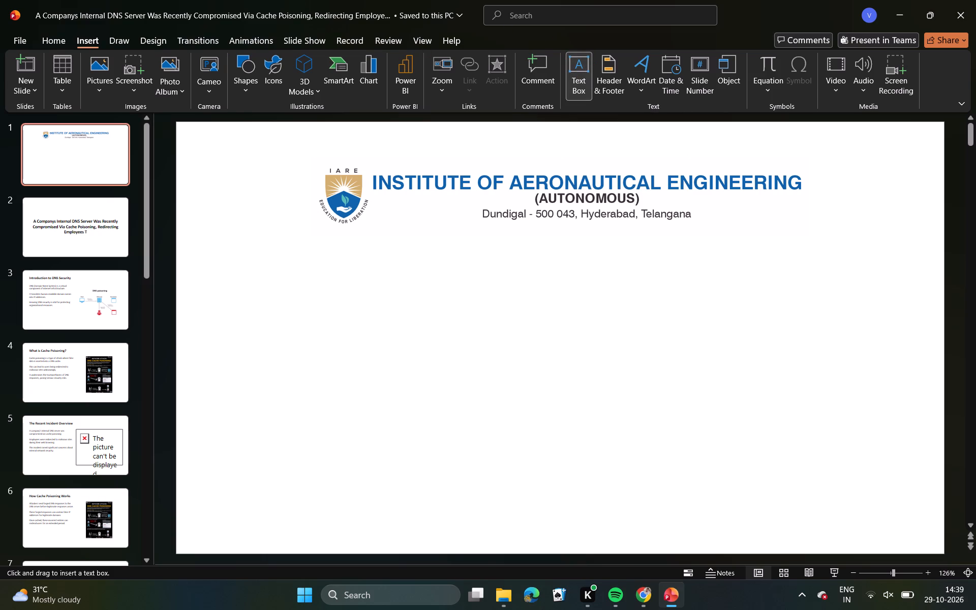
click(301, 291)
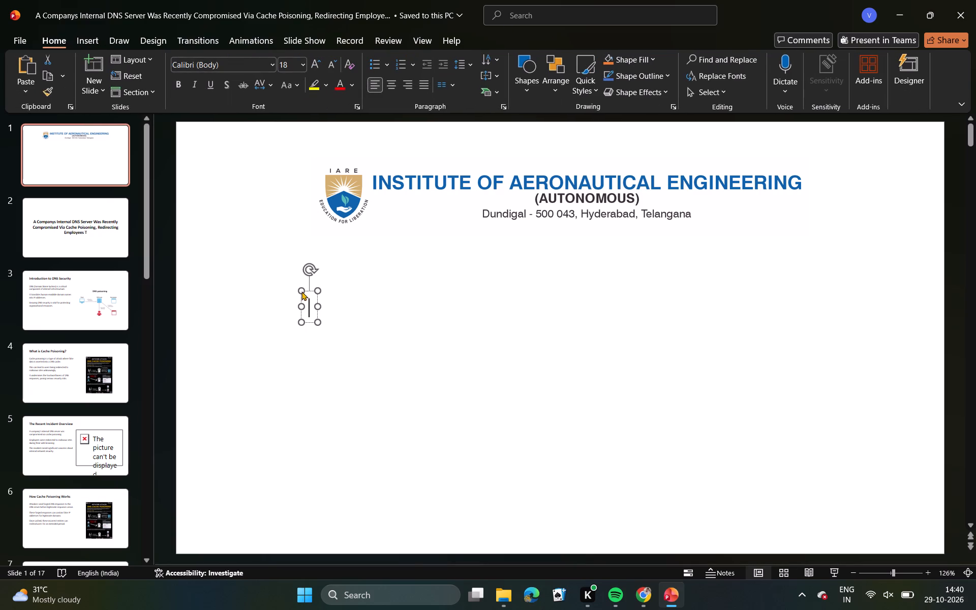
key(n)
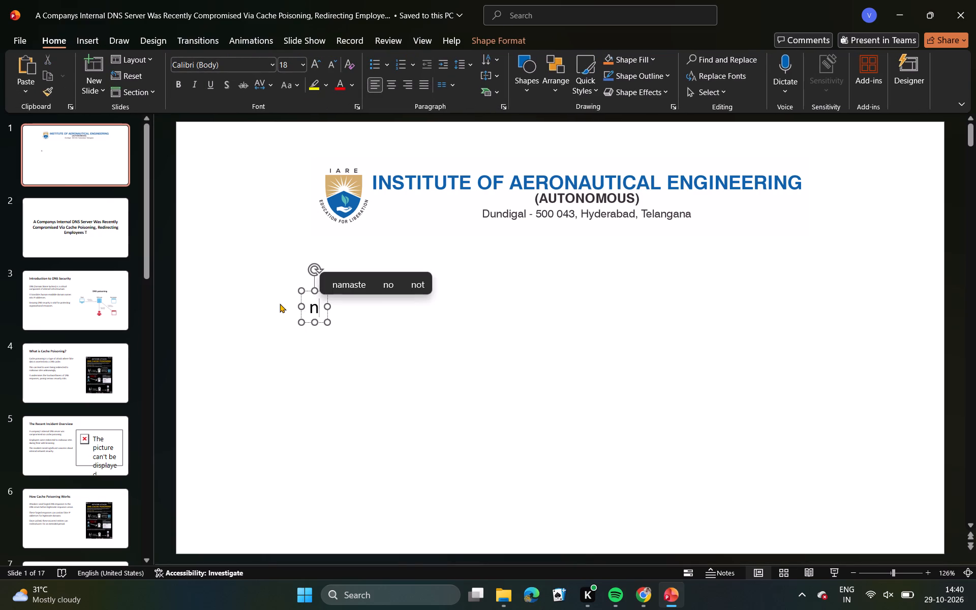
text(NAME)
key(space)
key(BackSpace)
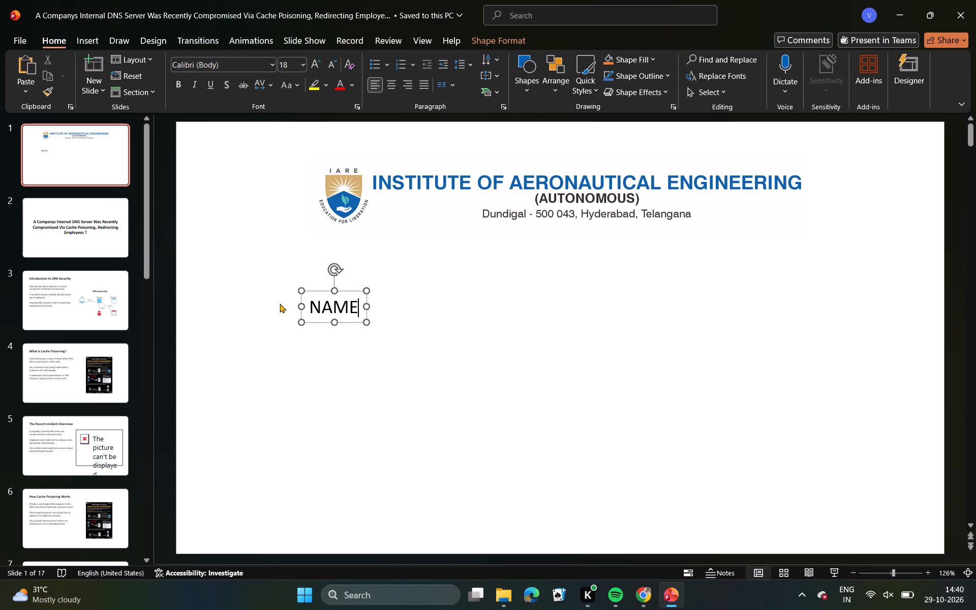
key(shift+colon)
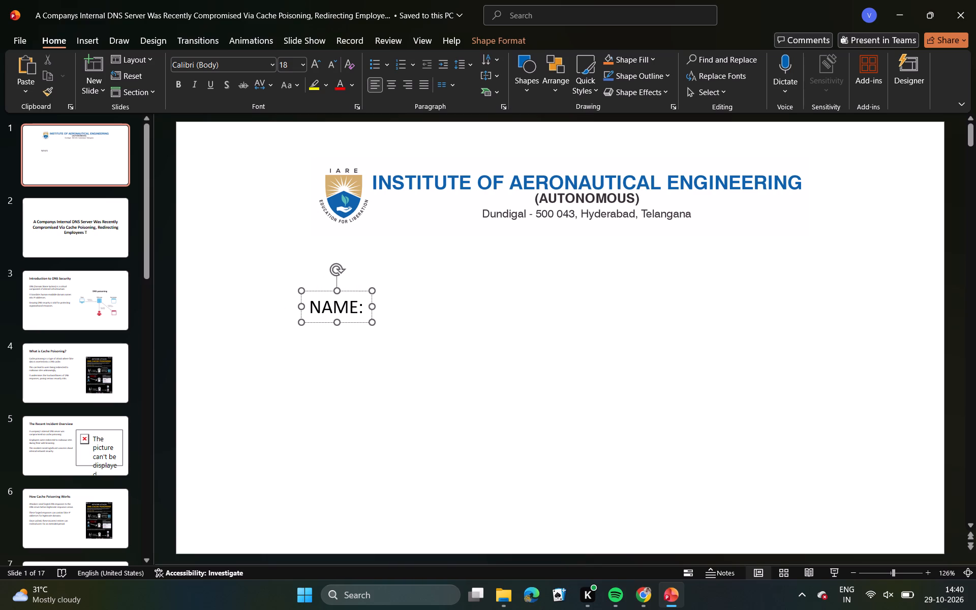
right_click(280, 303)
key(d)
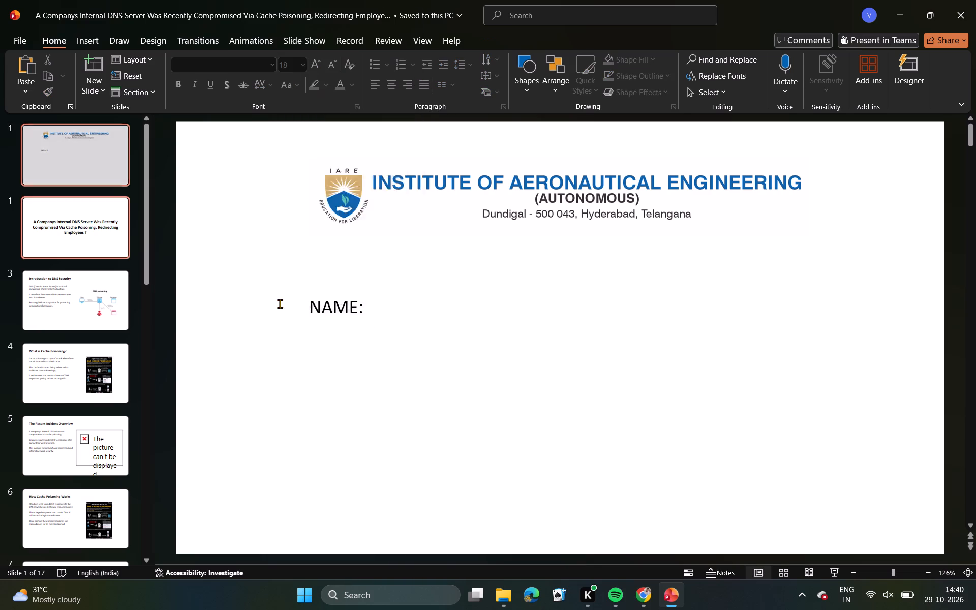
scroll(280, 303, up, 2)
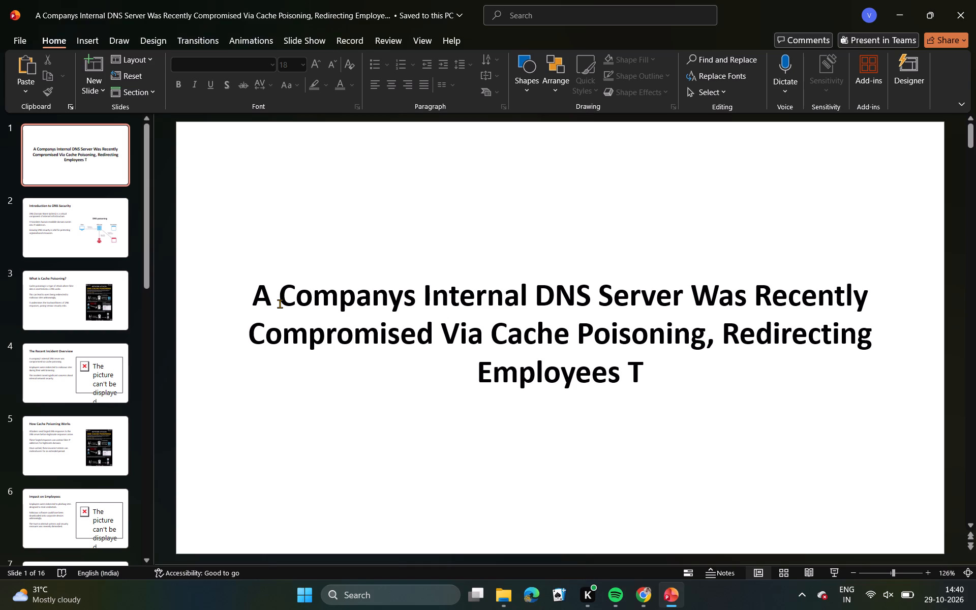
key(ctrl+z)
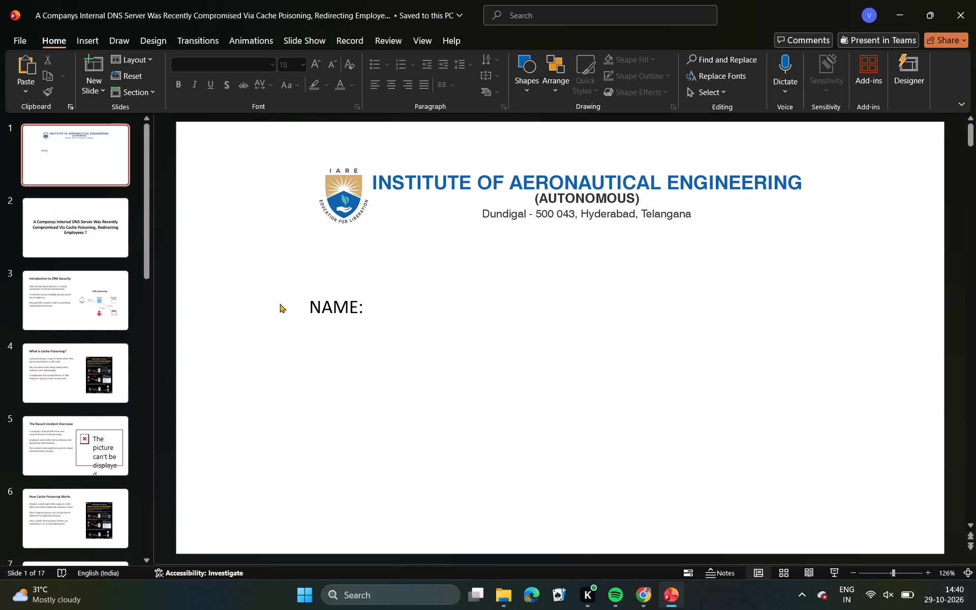
Enter the student's full name in capitals directly after the "NAME:" label and start a new line below it.
click(368, 306)
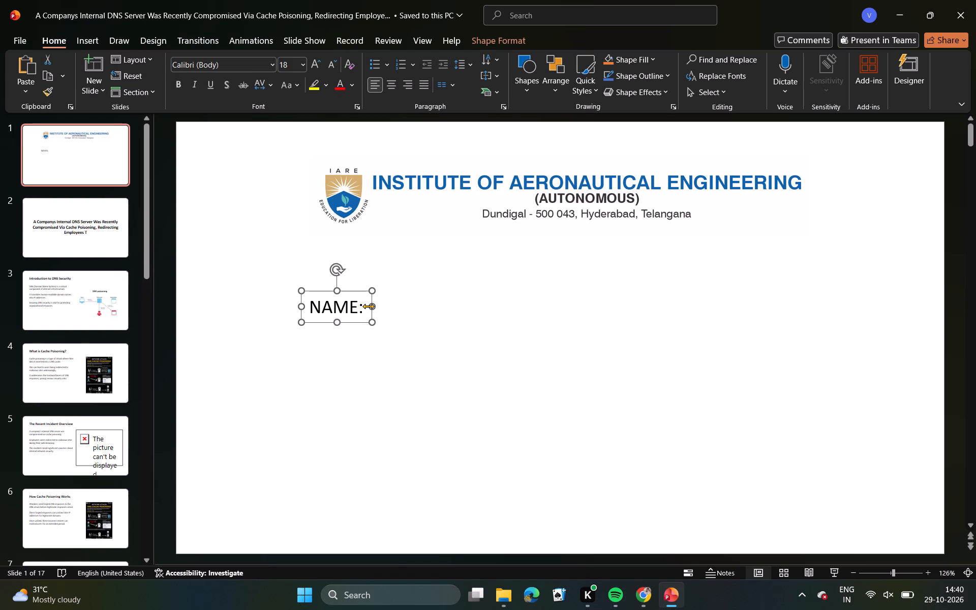
click(365, 306)
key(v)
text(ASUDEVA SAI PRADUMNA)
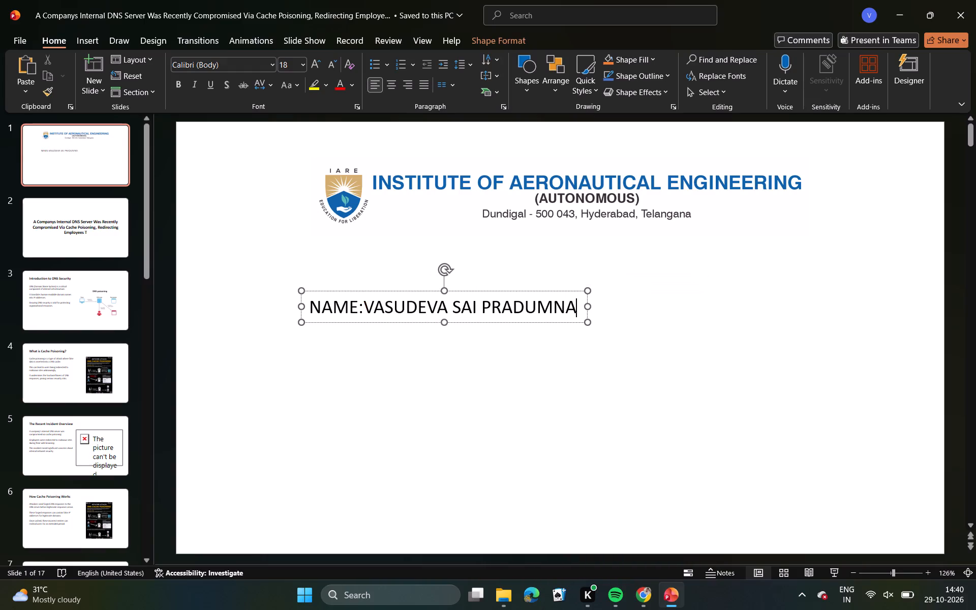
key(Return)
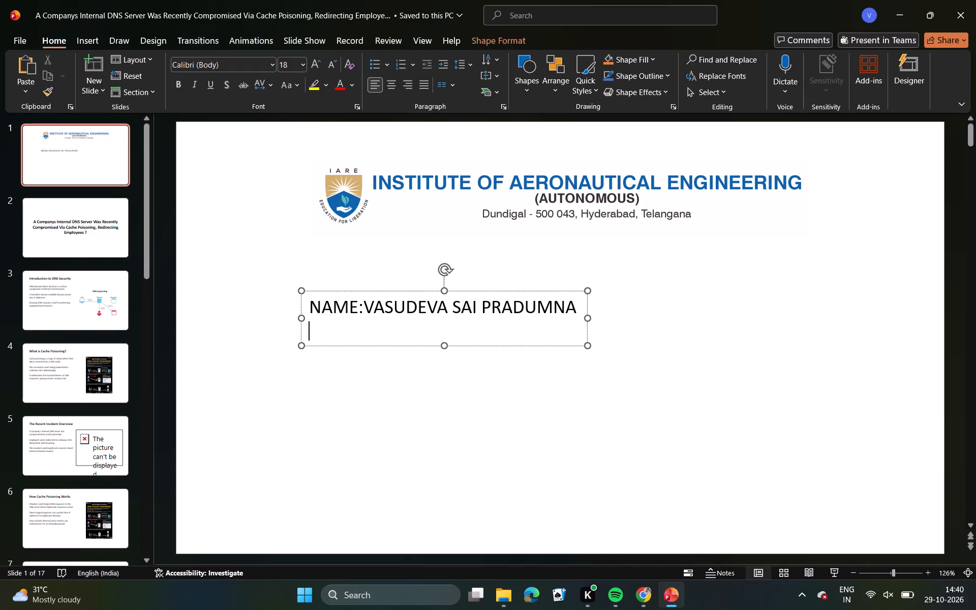
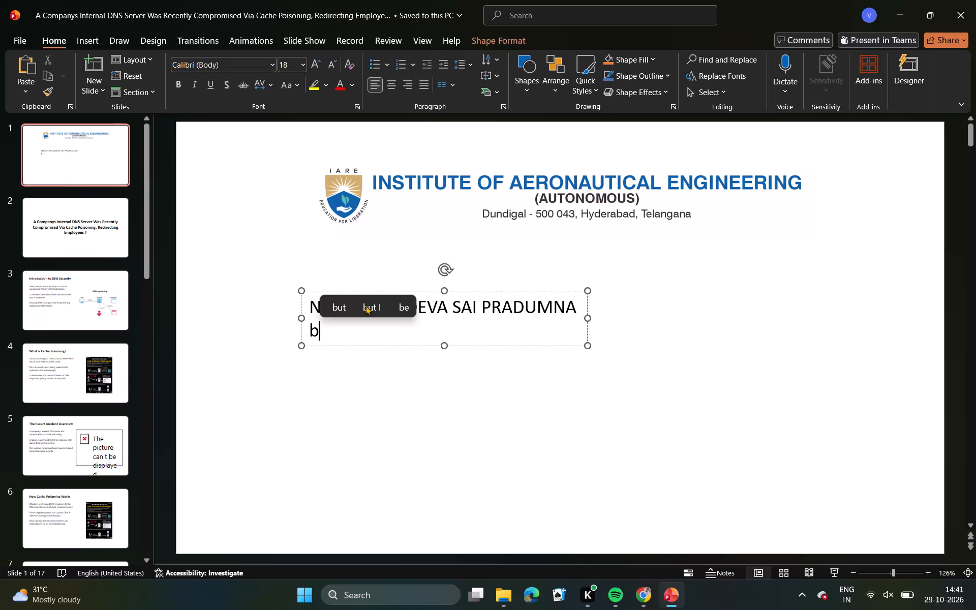
Enter "BRANCH:CYBER SECURITY" on the line below the student's name on slide 1.
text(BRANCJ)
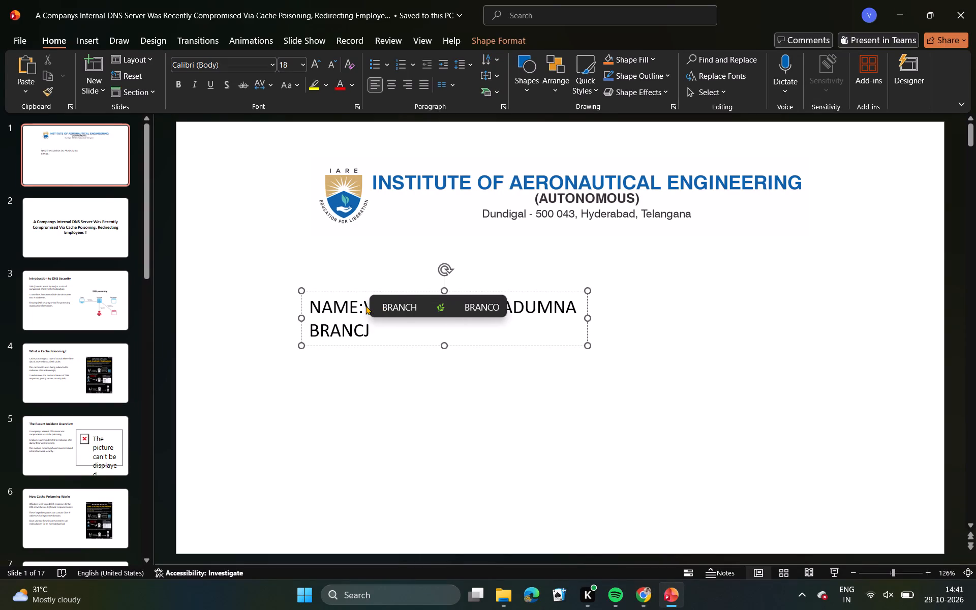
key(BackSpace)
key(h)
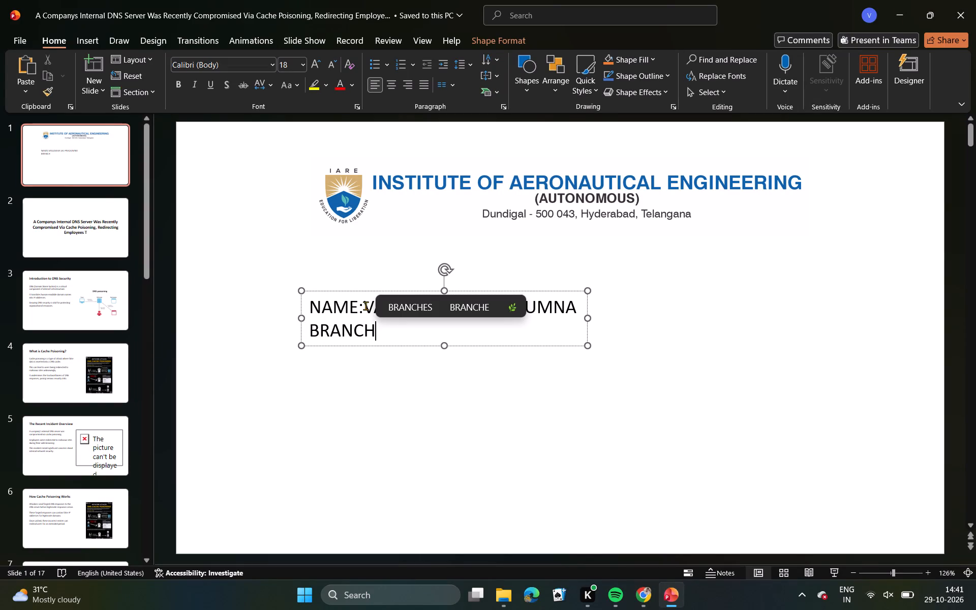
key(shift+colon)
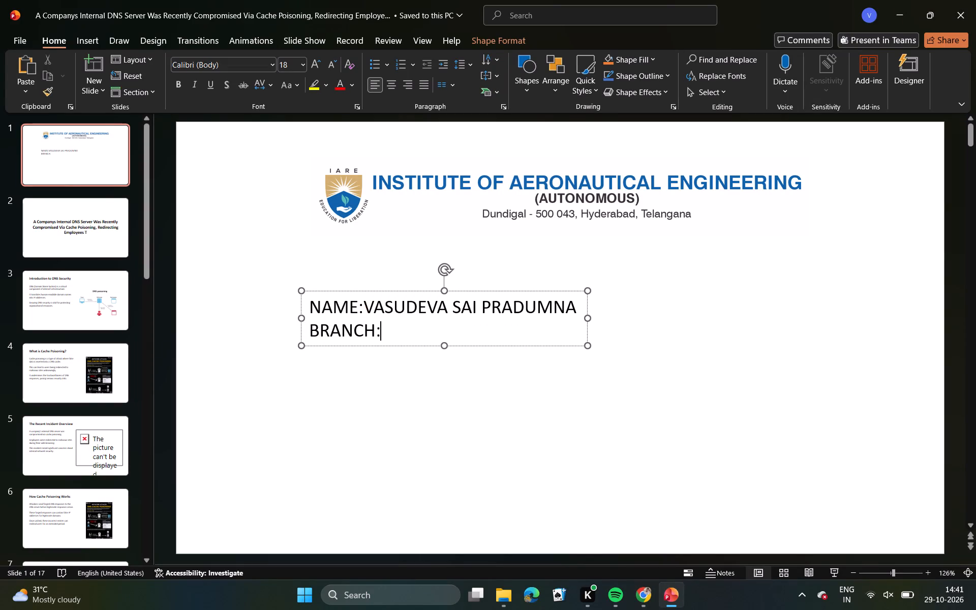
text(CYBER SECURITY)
Add a new line reading "SECTION:B" below the branch line.
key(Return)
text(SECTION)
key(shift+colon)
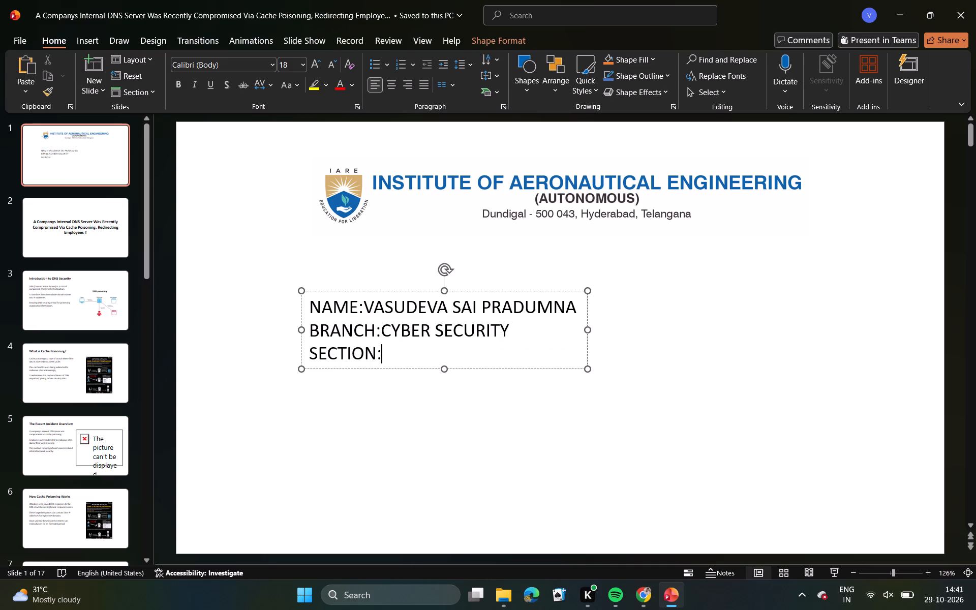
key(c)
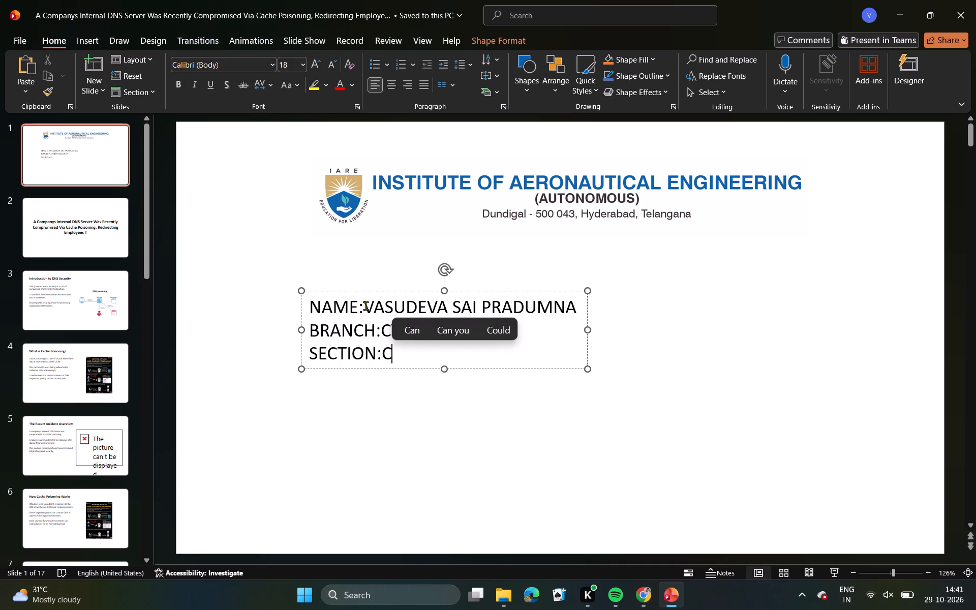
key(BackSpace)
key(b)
Insert a separate line reading "SEMESTER:7TH" between the branch and section lines.
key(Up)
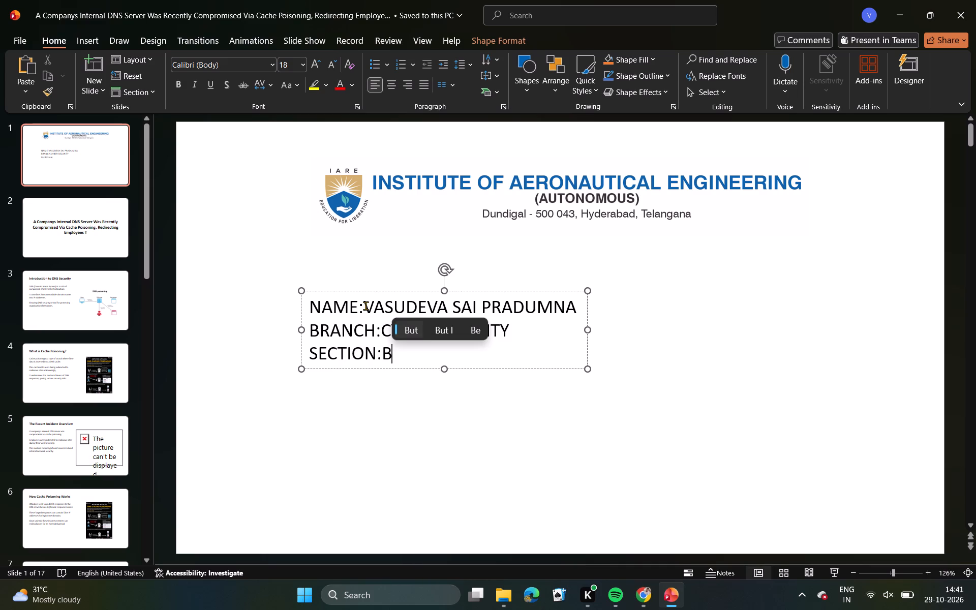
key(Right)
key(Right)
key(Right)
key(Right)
click(307, 352)
click(326, 354)
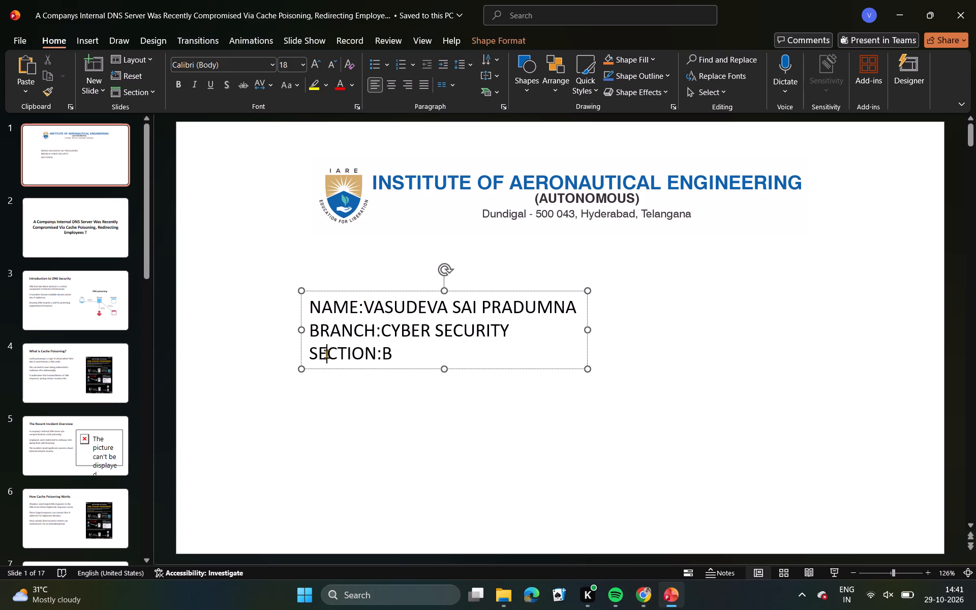
key(Left)
key(Left)
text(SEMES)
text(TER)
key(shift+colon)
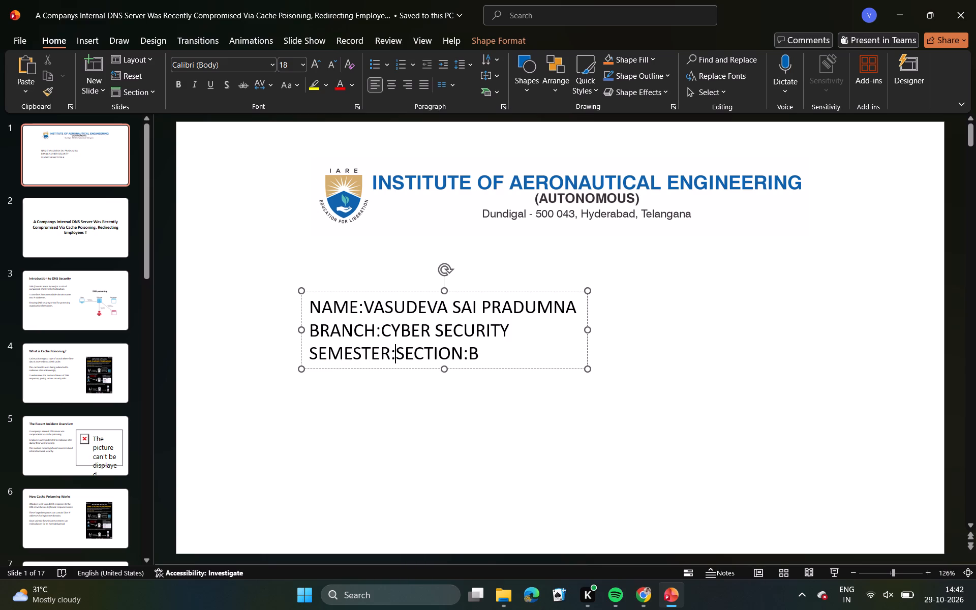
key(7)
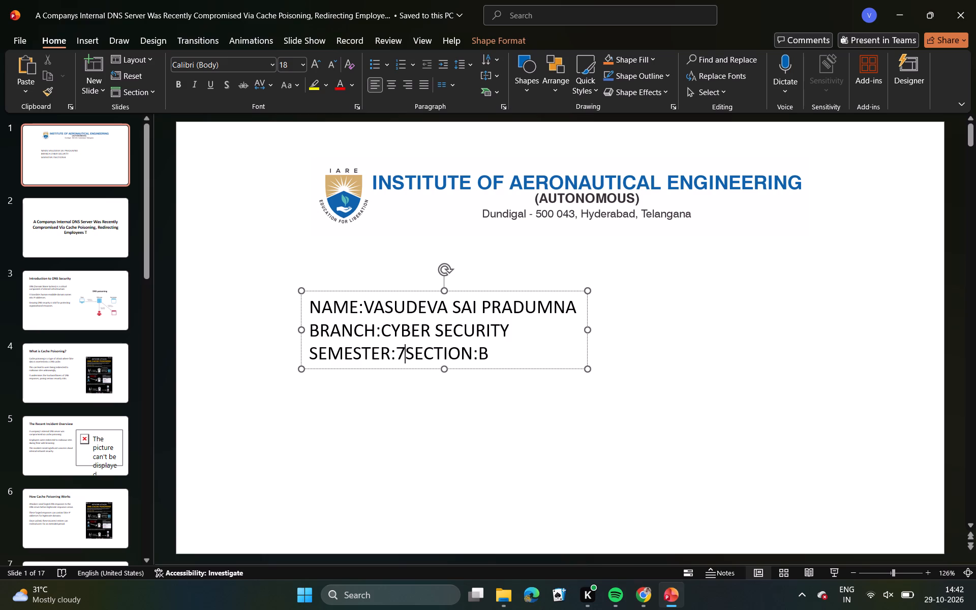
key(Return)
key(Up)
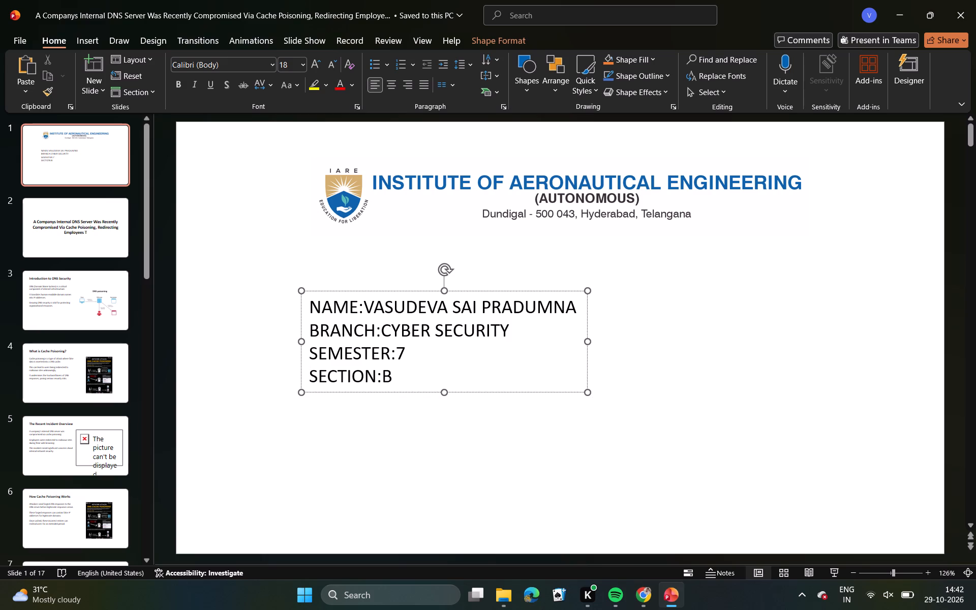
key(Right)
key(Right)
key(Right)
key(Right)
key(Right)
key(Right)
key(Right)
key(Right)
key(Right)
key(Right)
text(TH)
Insert a "ROLL NO:" line between the name and branch lines and enter the student's roll number.
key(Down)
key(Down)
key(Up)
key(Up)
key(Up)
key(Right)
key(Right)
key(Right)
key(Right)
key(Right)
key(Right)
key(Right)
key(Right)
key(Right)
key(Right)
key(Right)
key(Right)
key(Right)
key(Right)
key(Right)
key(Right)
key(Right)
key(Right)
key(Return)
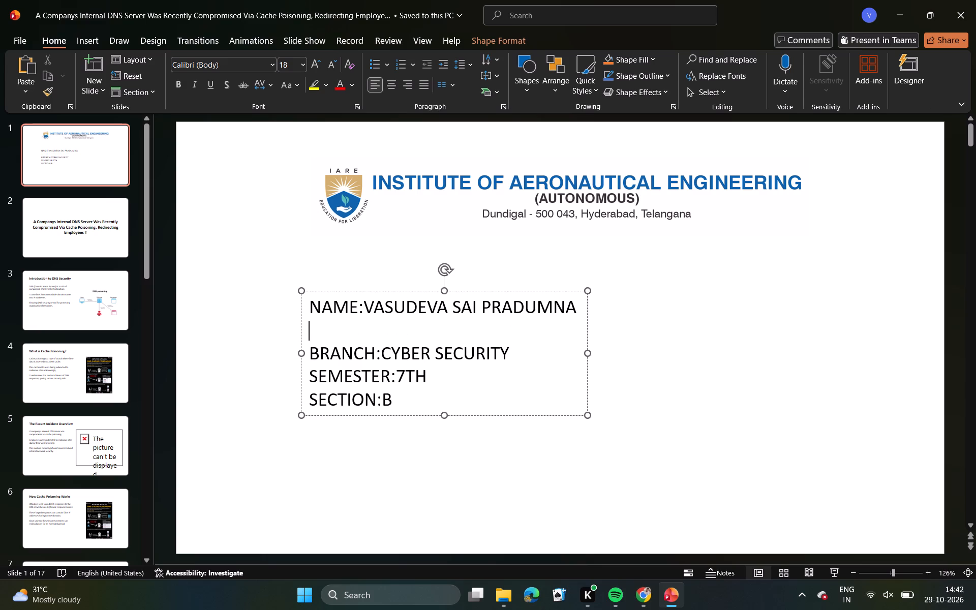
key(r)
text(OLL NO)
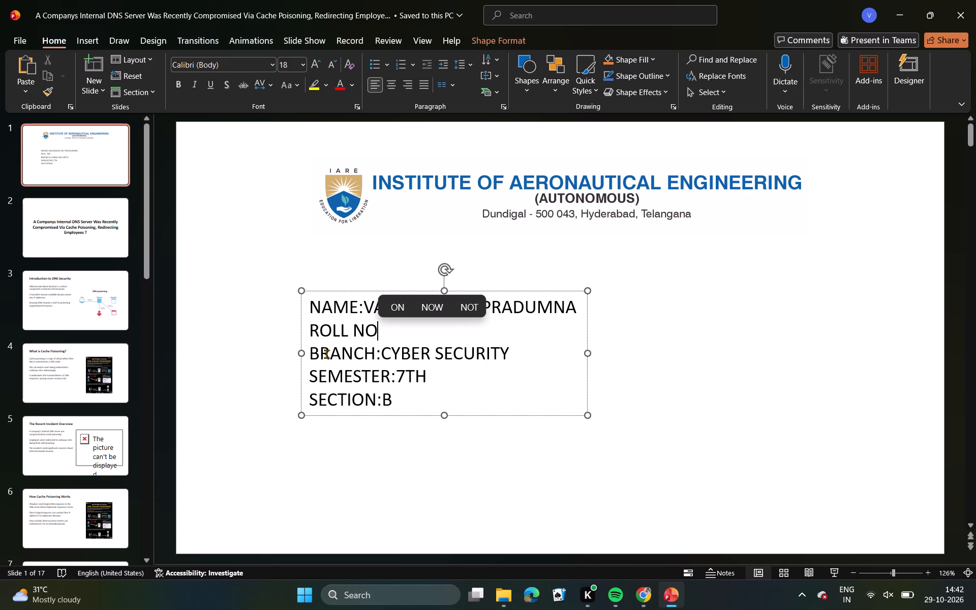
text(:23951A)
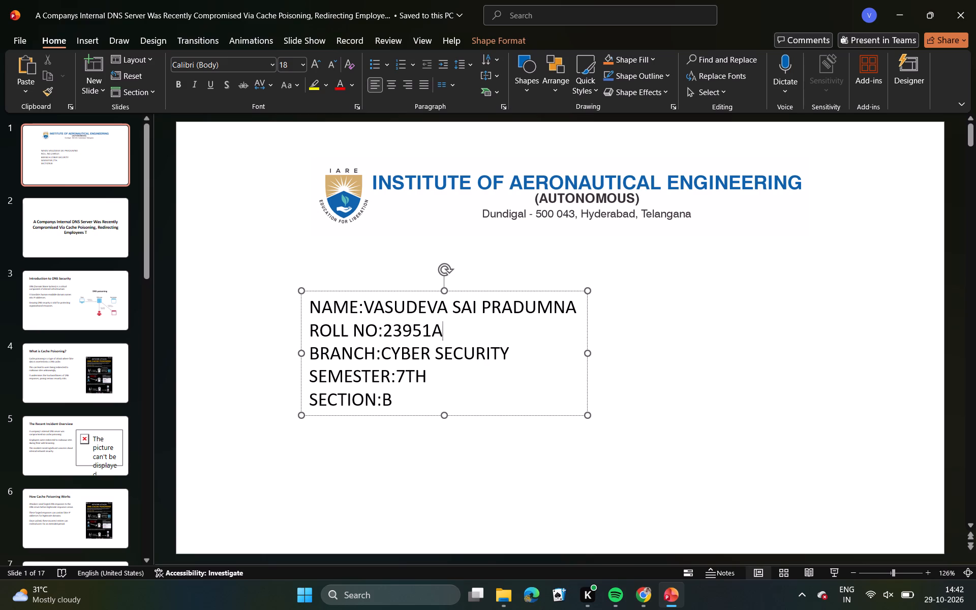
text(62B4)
Move the student details text box slightly up and to the right, closer beneath the institute banner, and deselect it.
drag(423, 290, 434, 260)
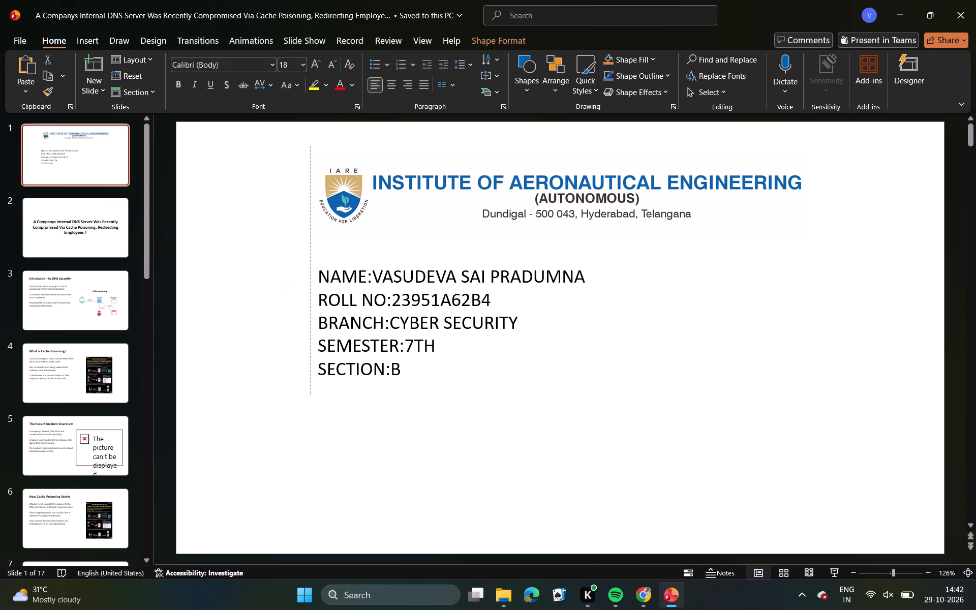
drag(434, 260, 434, 267)
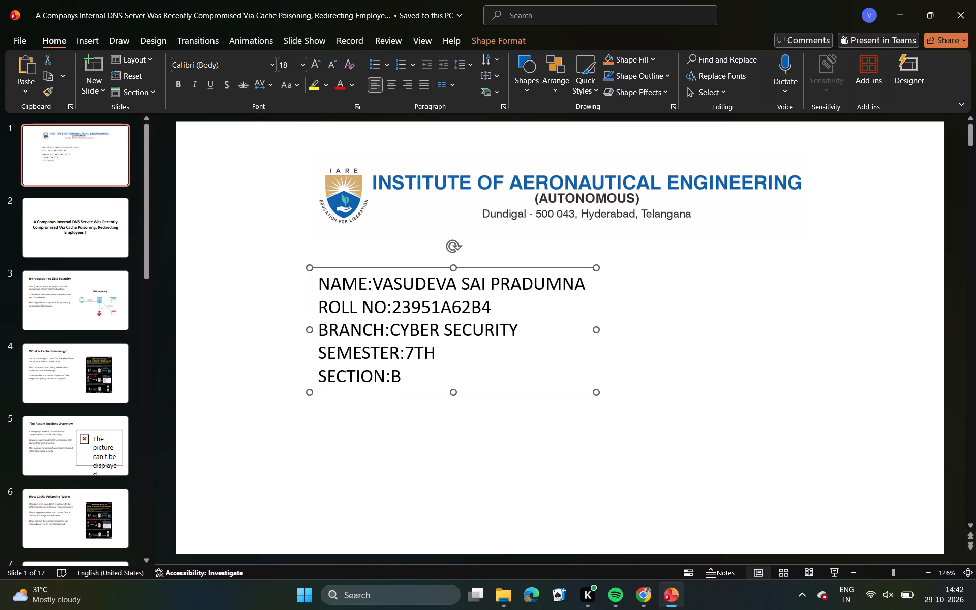
click(684, 437)
Delete the picture that cannot be displayed from slide 5, "The Recent Incident Overview".
scroll(684, 437, down, 1)
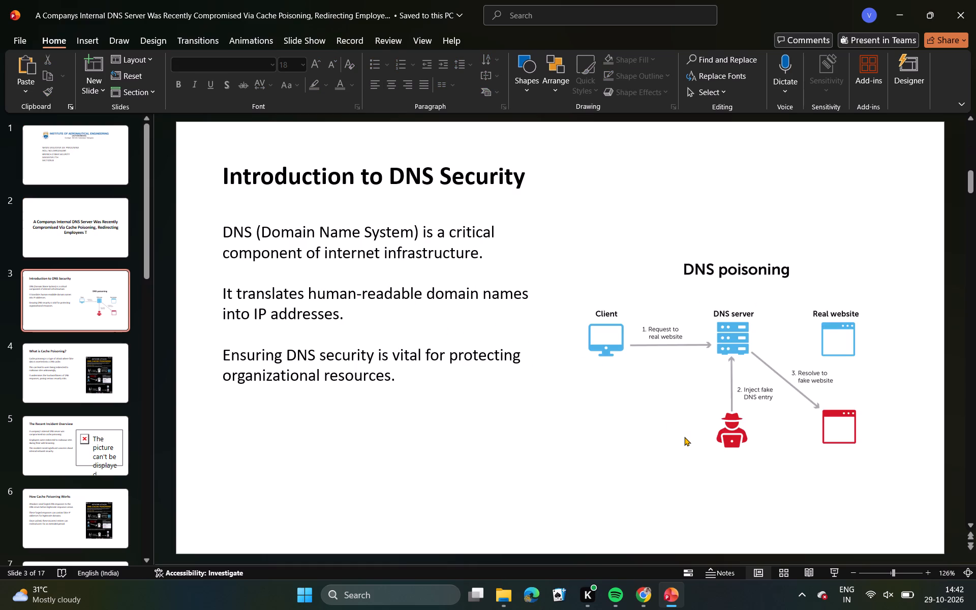
scroll(684, 437, down, 2)
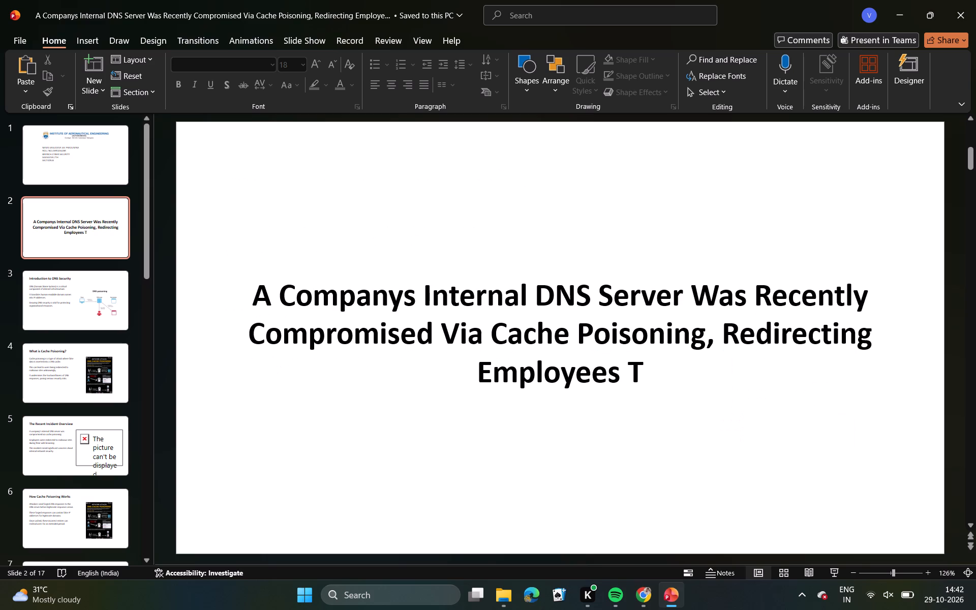
scroll(113, 412, down, 2)
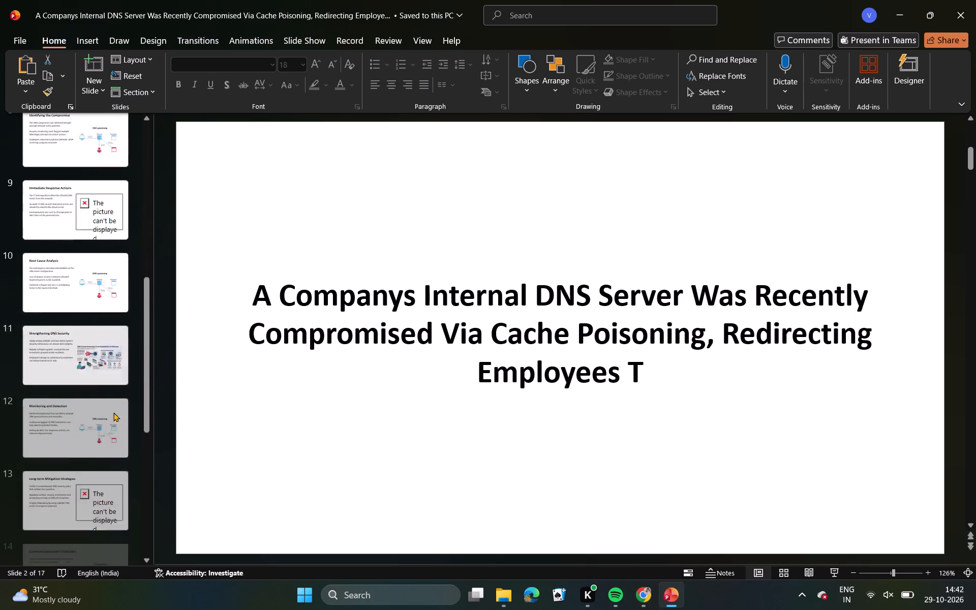
scroll(113, 412, down, 3)
scroll(113, 412, up, 5)
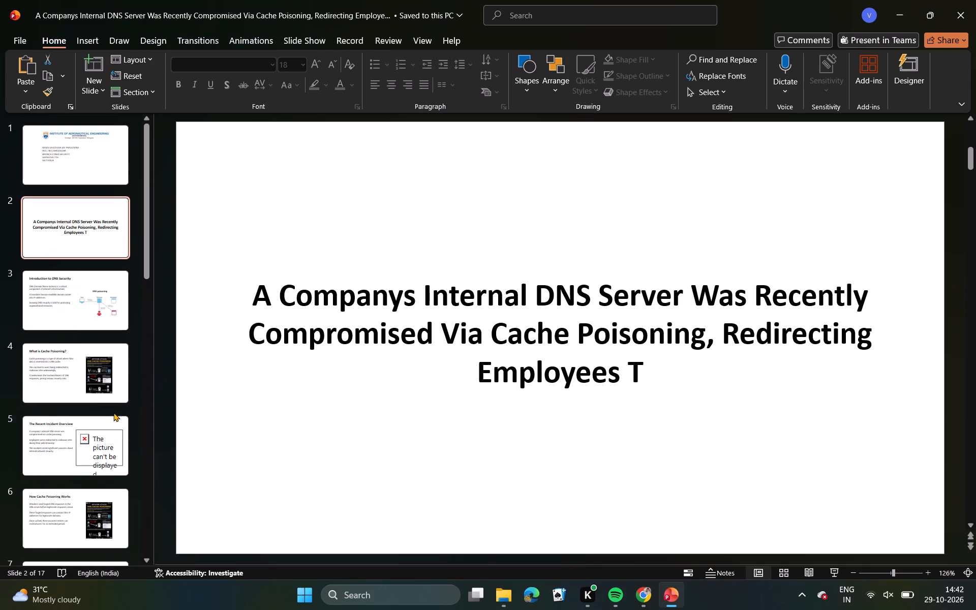
scroll(113, 412, up, 2)
click(97, 447)
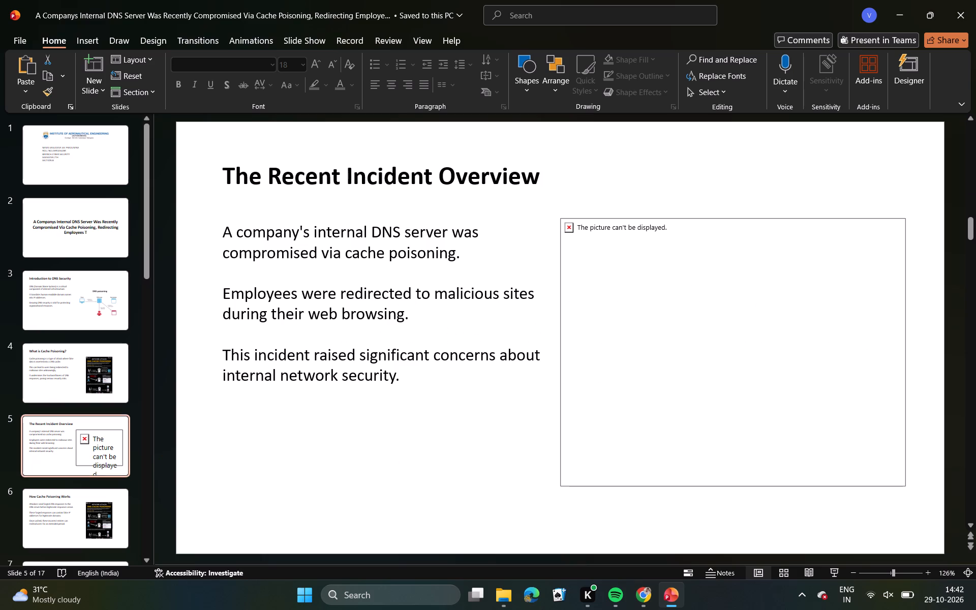
click(719, 380)
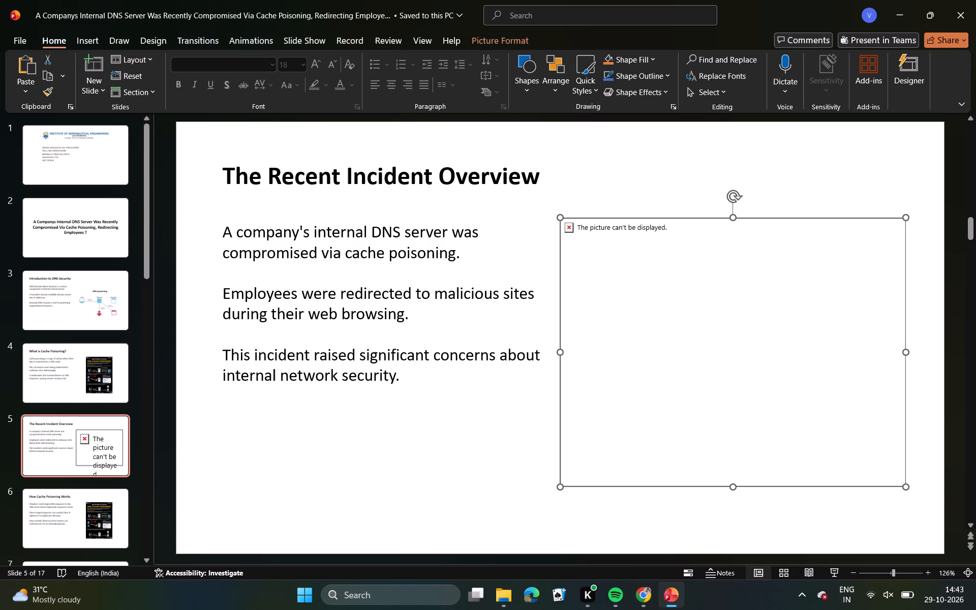
key(Delete)
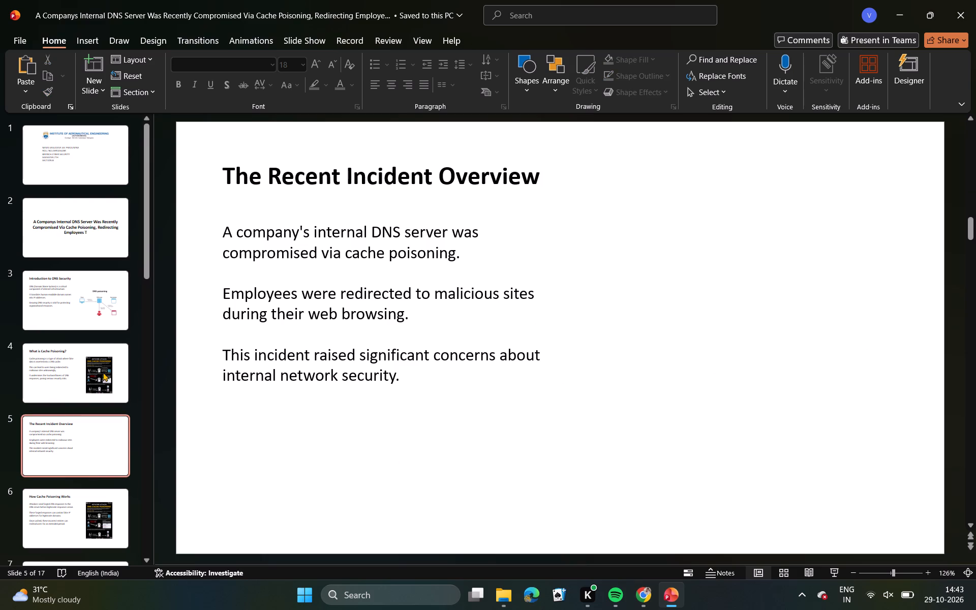
Delete the picture that cannot be displayed from slide 9, "Immediate Response Actions".
scroll(103, 372, down, 1)
click(103, 372)
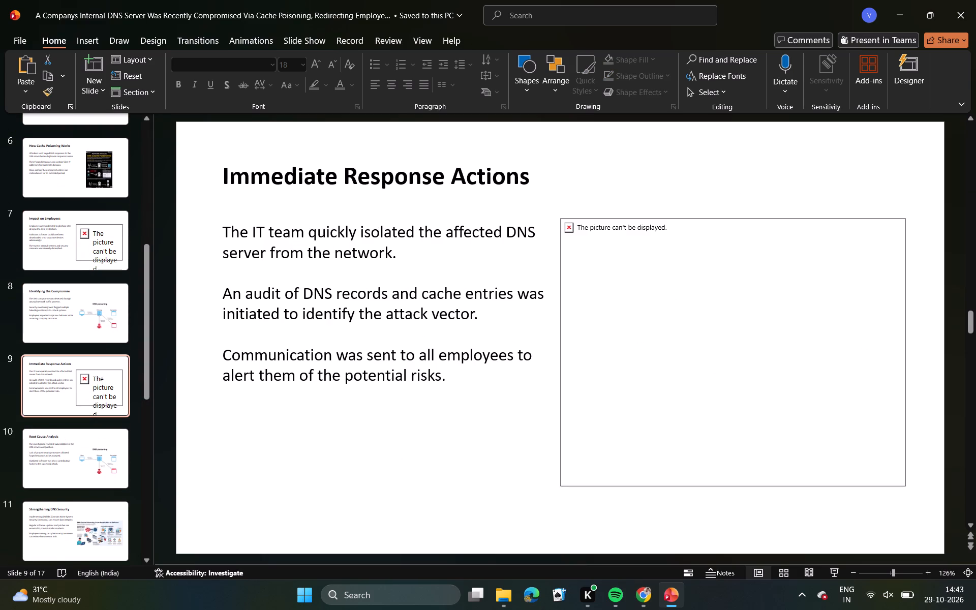
click(612, 351)
key(Delete)
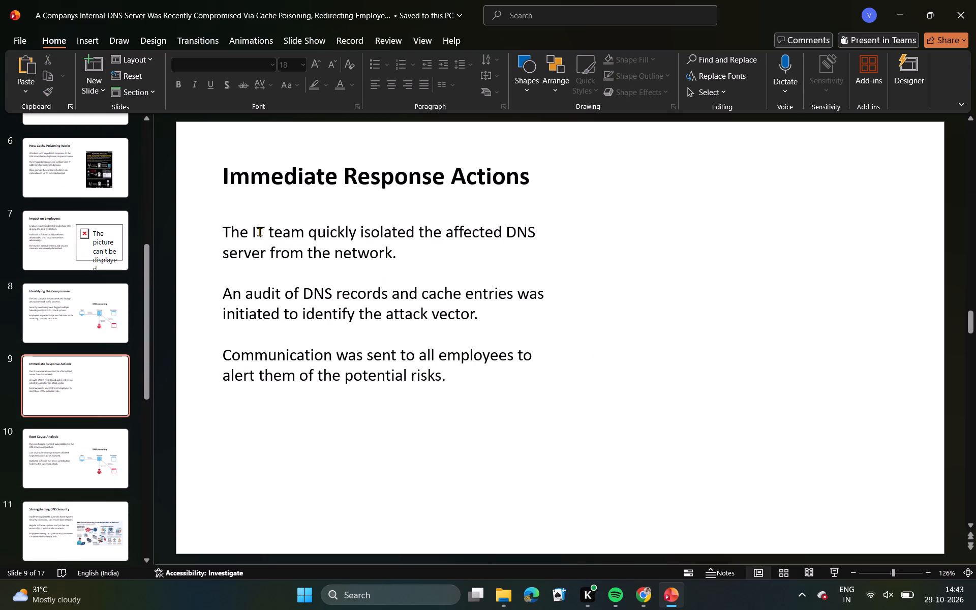
Delete the picture that cannot be displayed from slide 7, "Impact on Employees".
click(105, 257)
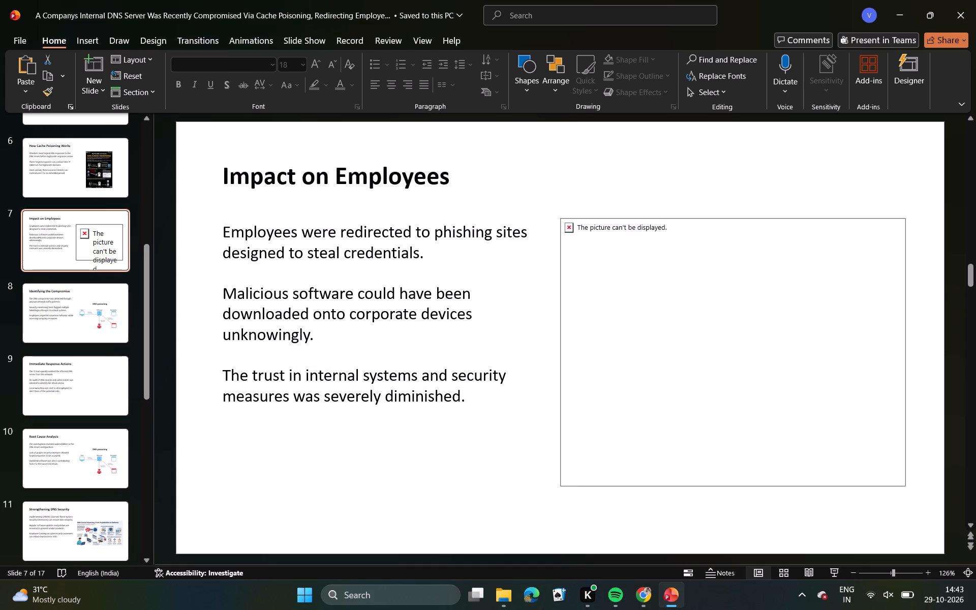
click(713, 273)
key(Delete)
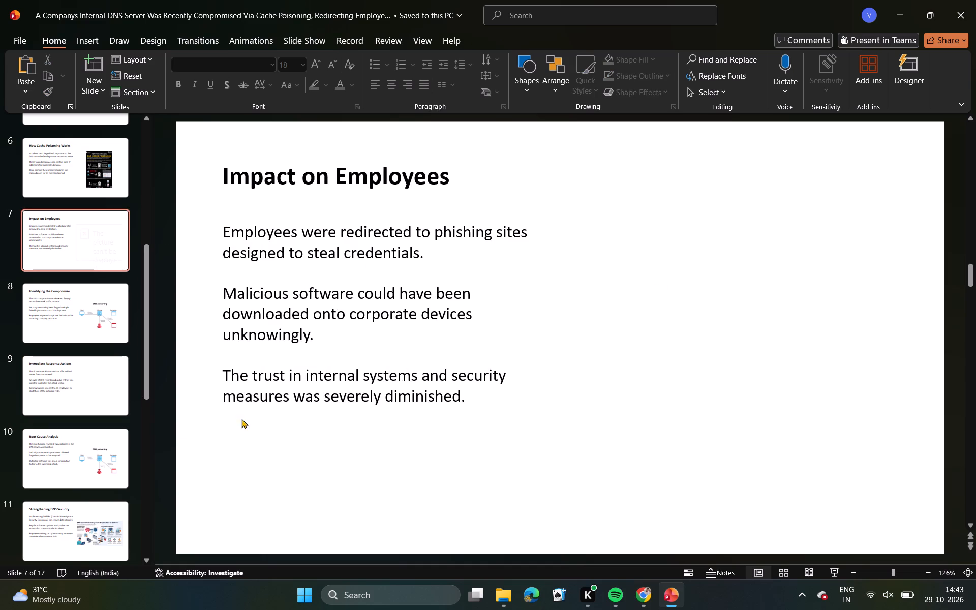
Delete the picture that cannot be displayed from slide 13, "Long-term Mitigation Strategies".
scroll(80, 497, down, 1)
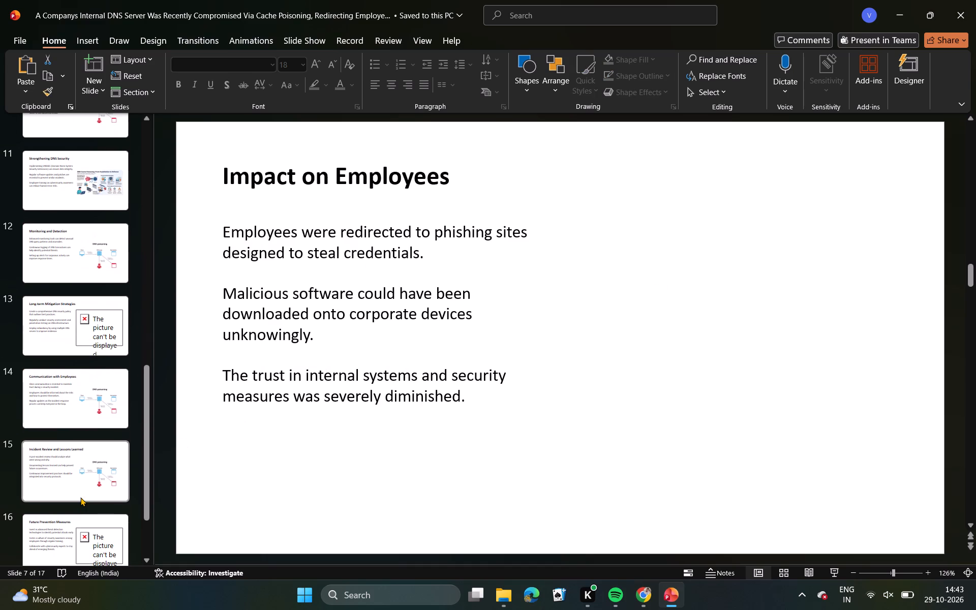
click(80, 324)
click(817, 363)
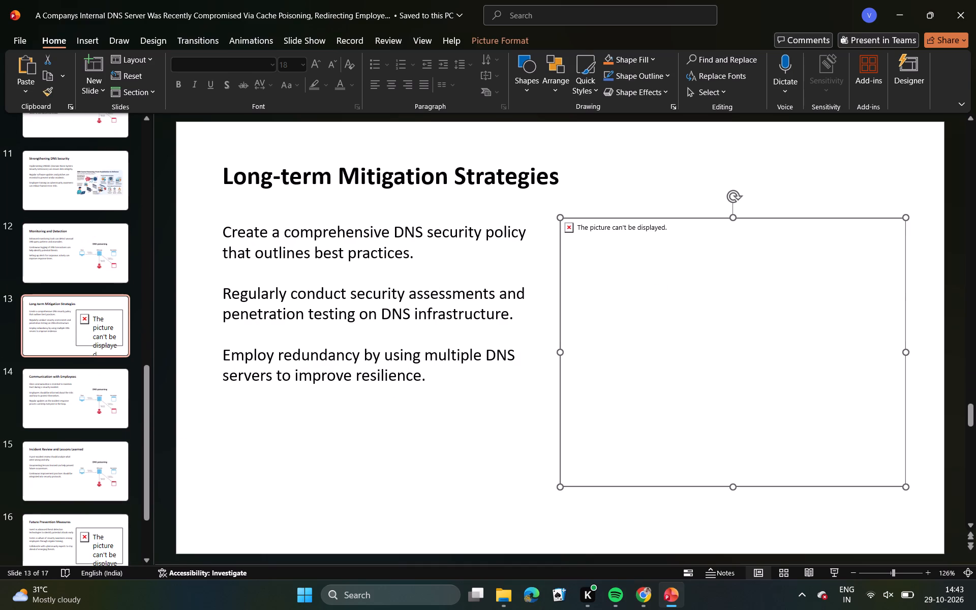
key(Delete)
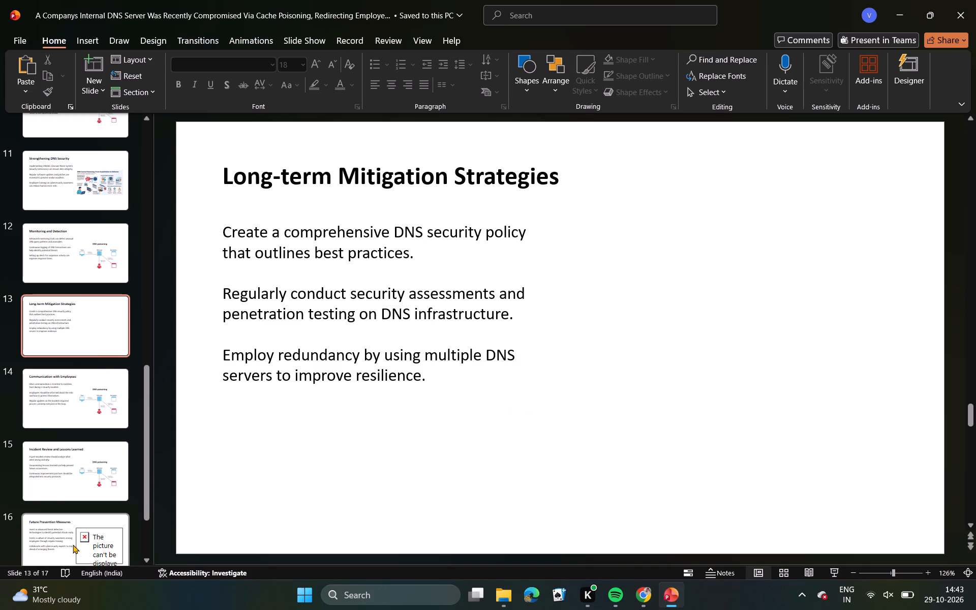
Delete the picture that cannot be displayed from slide 16, "Future Prevention Measures".
click(73, 544)
click(818, 408)
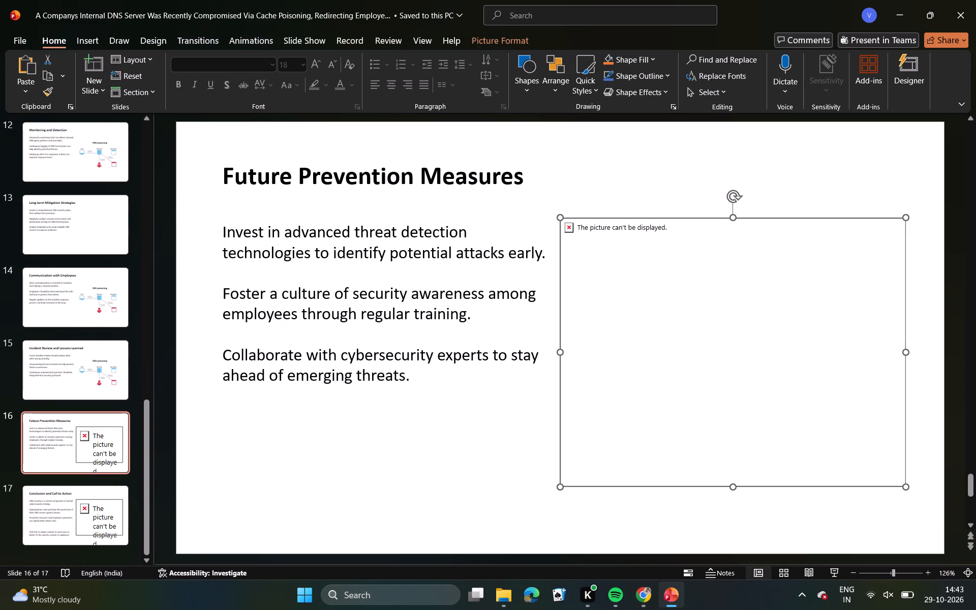
key(Delete)
Delete the picture that cannot be displayed from slide 17, "Conclusion and Call to Action".
click(54, 501)
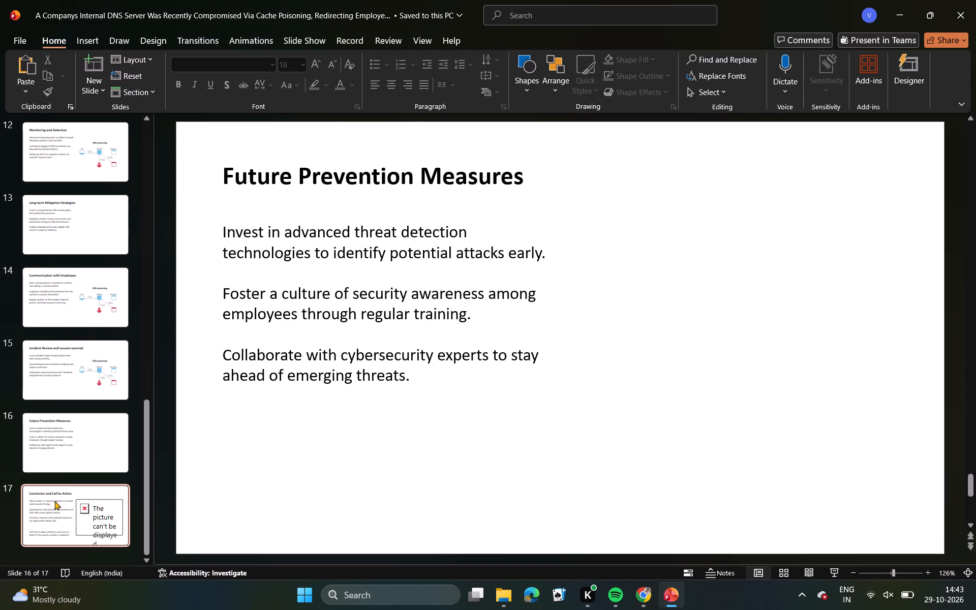
click(818, 382)
key(Delete)
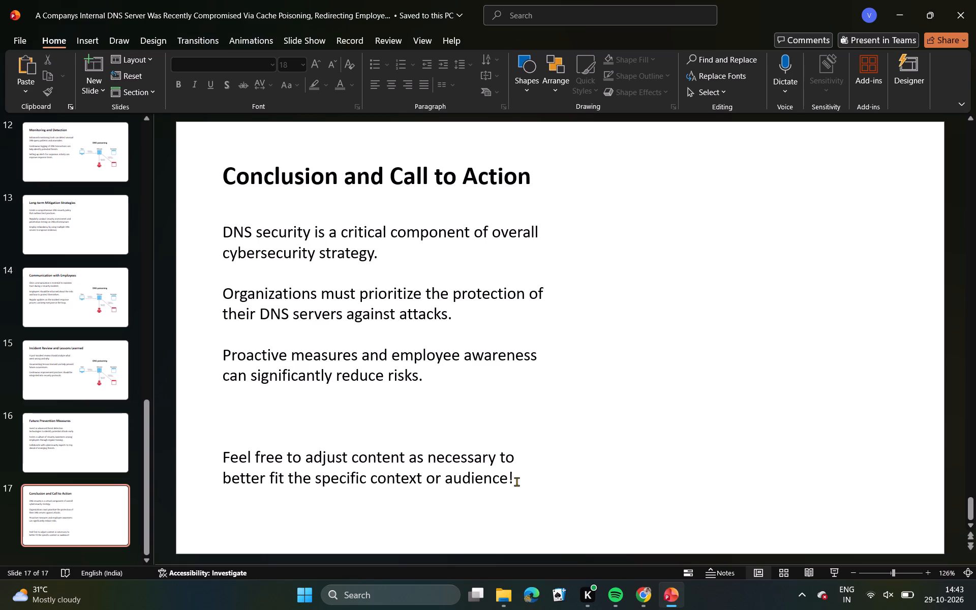
Delete the closing sentence "Feel free to adjust content as necessary to better fit the specific context or audience!" from slide 17.
drag(517, 481, 189, 438)
key(BackSpace)
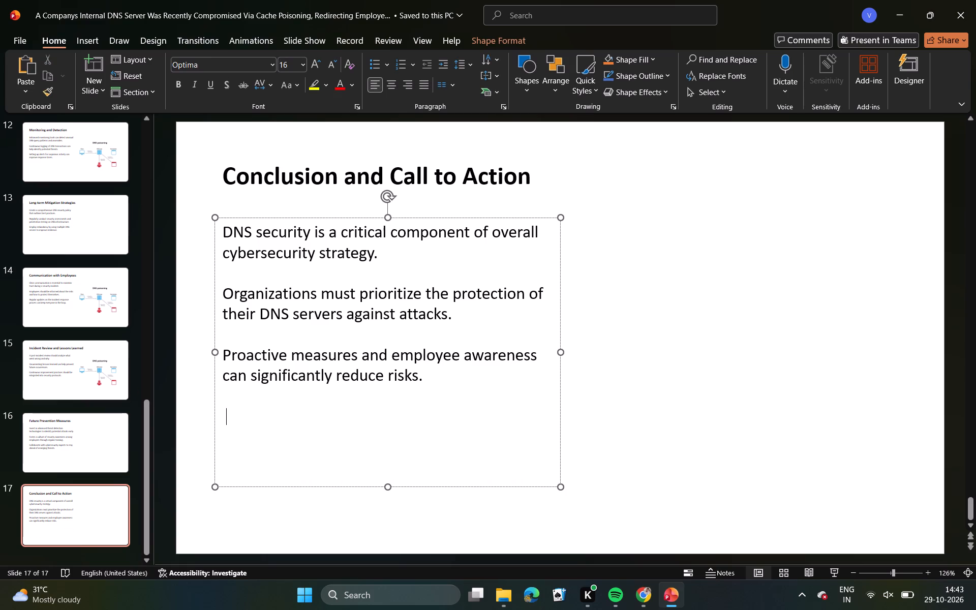
Apply the Designer idea with a blue-green gradient background, white curved bands and centred title to slide 17, "Conclusion and Call to Action".
click(895, 98)
click(577, 407)
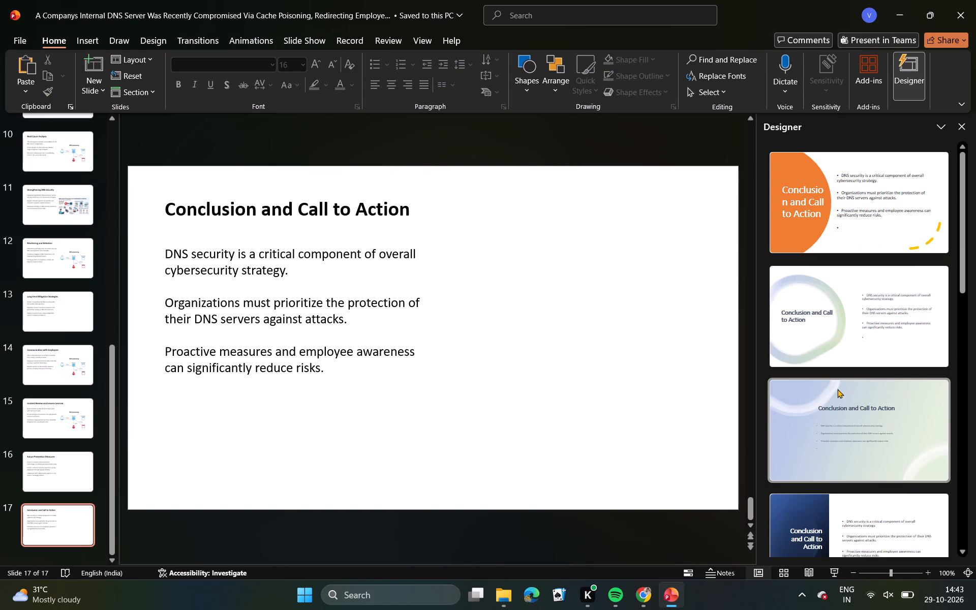
click(836, 465)
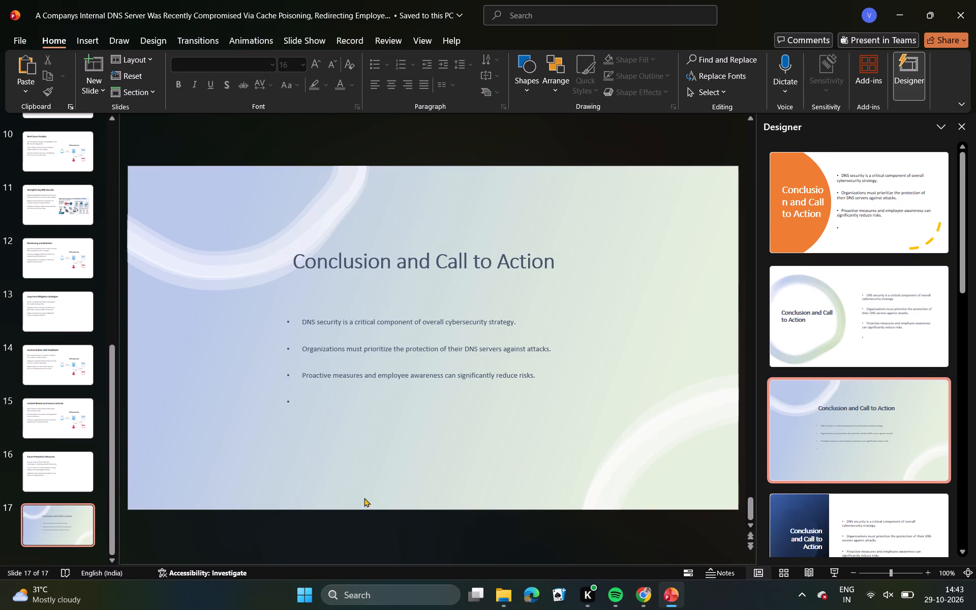
Apply the same blue-green gradient Designer idea with white curved bands to slide 16, "Future Prevention Measures".
click(59, 484)
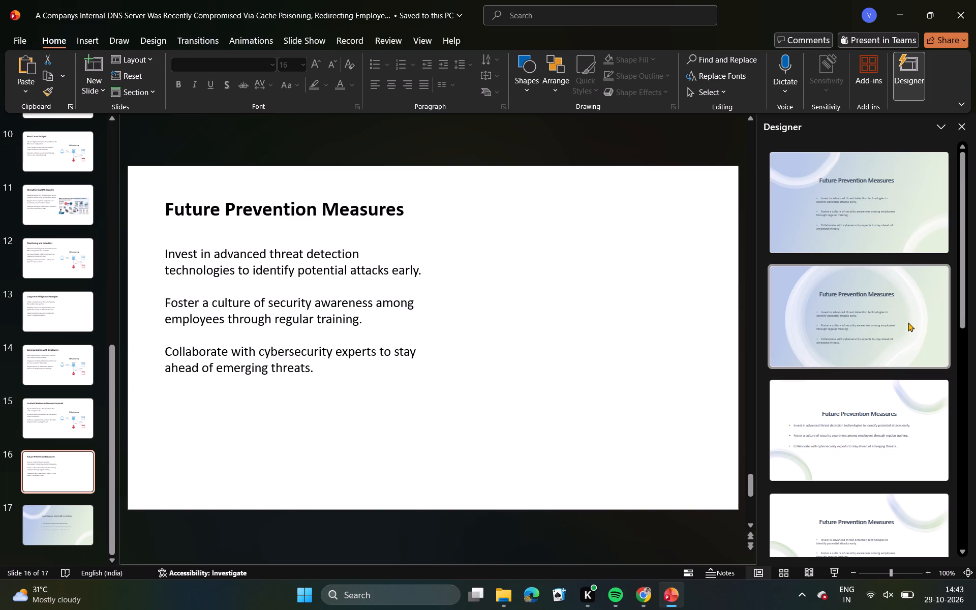
click(863, 220)
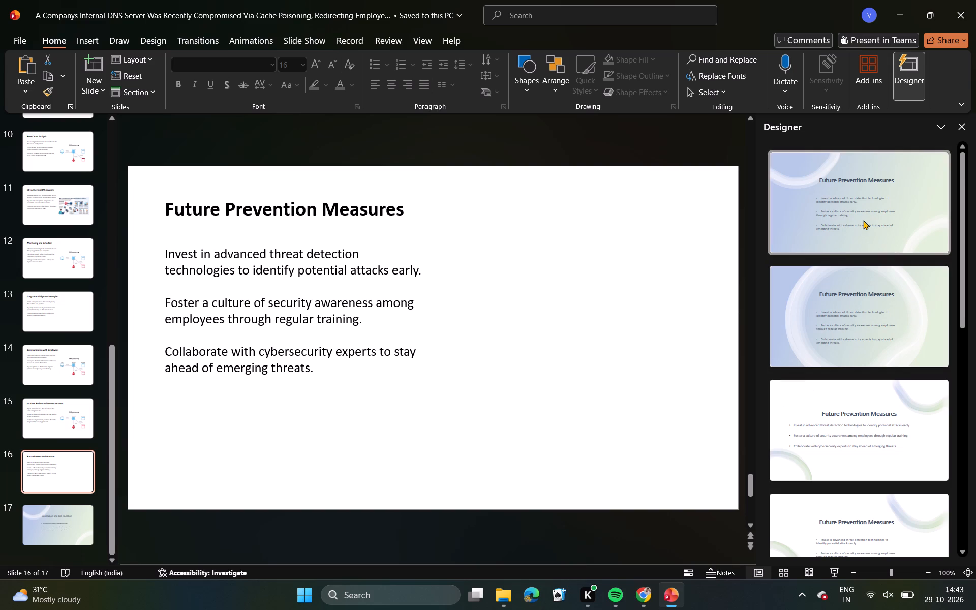
Browse the Designer ideas for slide 15, "Incident Review and Lessons Learned", and check the design of slide 16 for comparison.
click(63, 421)
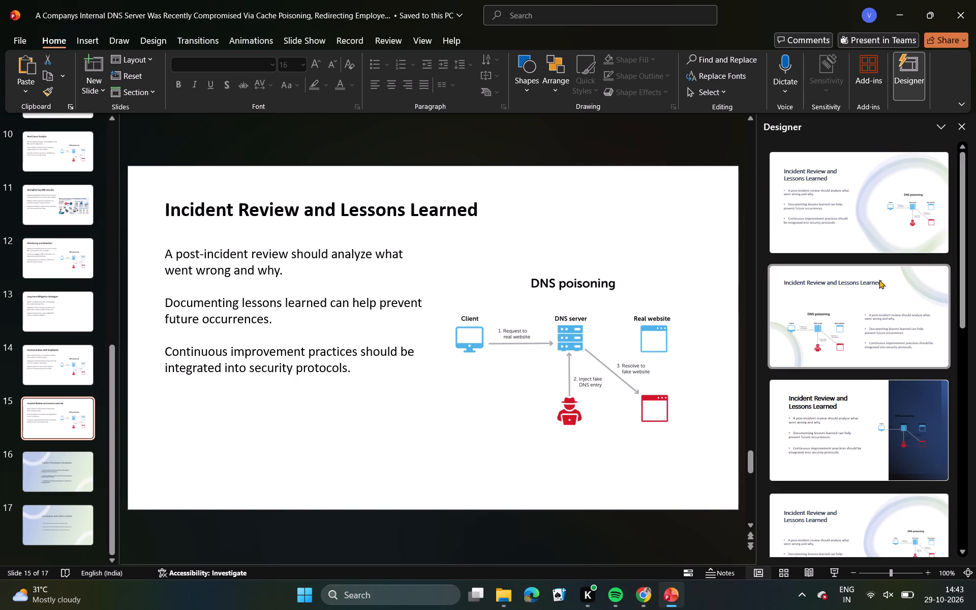
scroll(829, 470, up, 1)
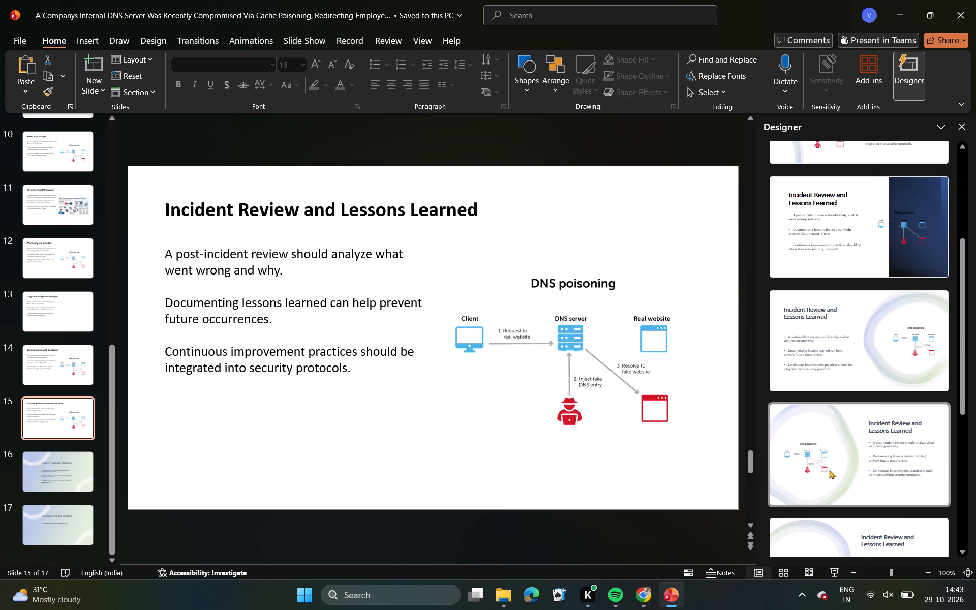
scroll(829, 470, up, 2)
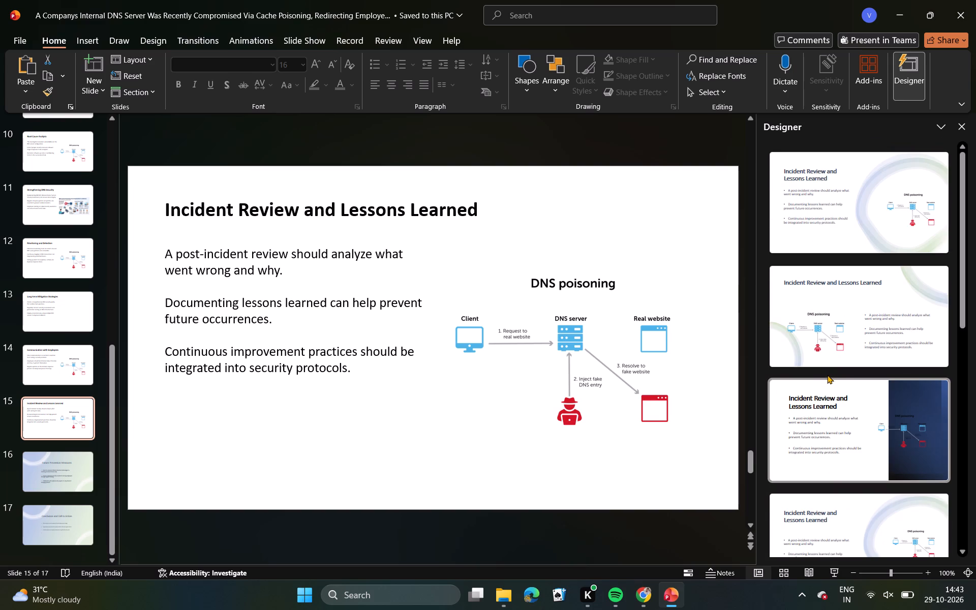
scroll(848, 377, down, 2)
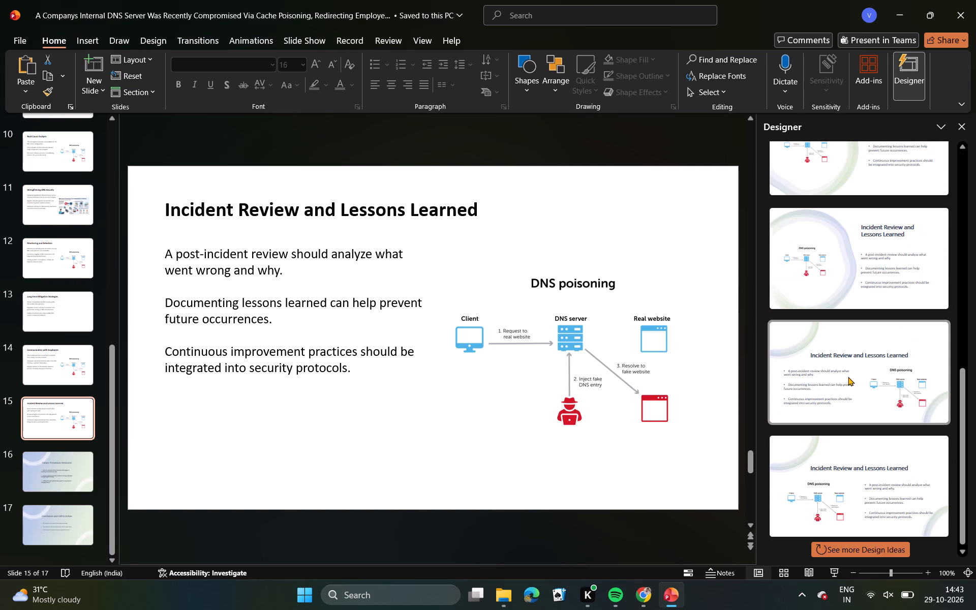
scroll(848, 377, down, 4)
scroll(848, 377, up, 6)
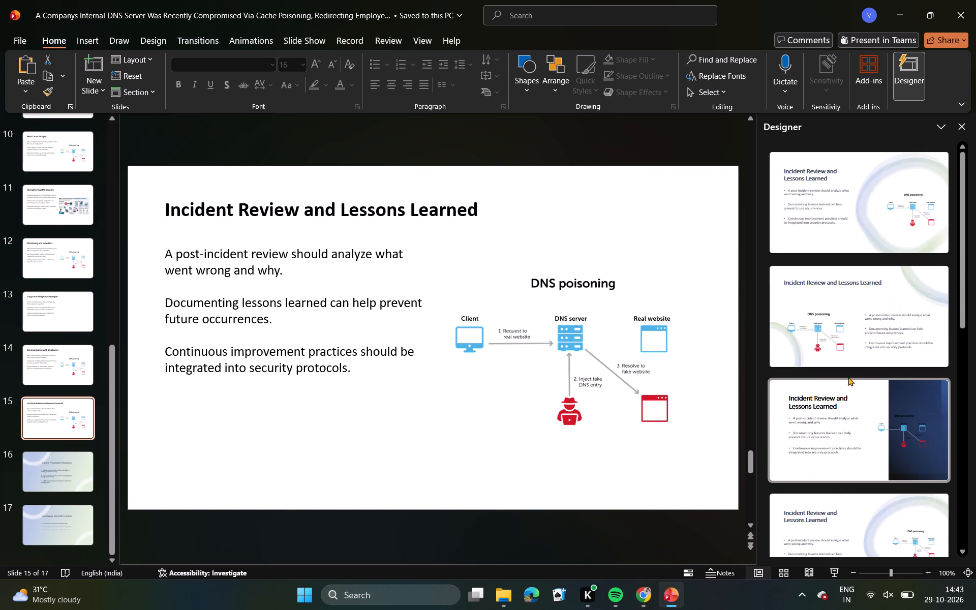
scroll(848, 377, up, 2)
click(50, 465)
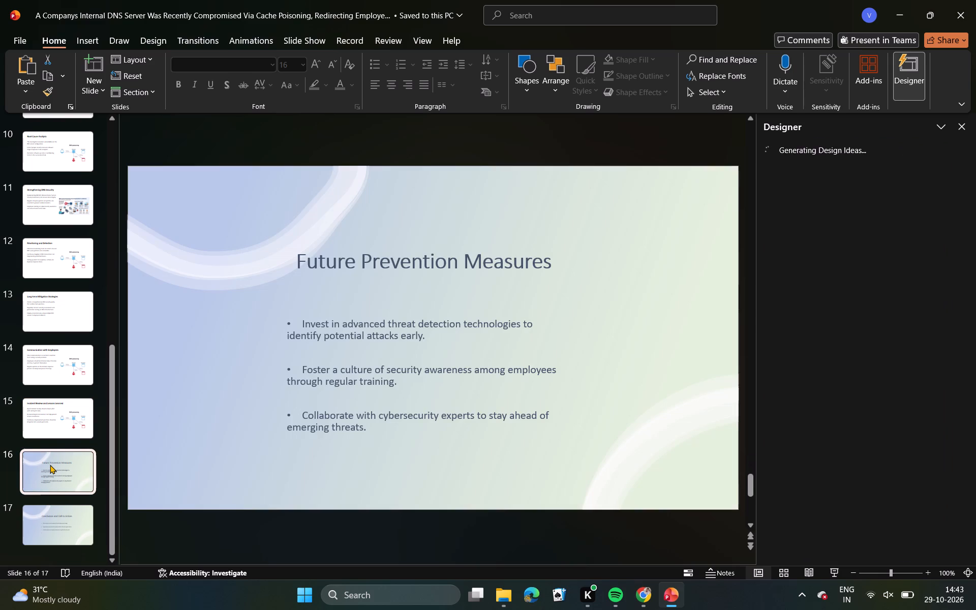
click(50, 465)
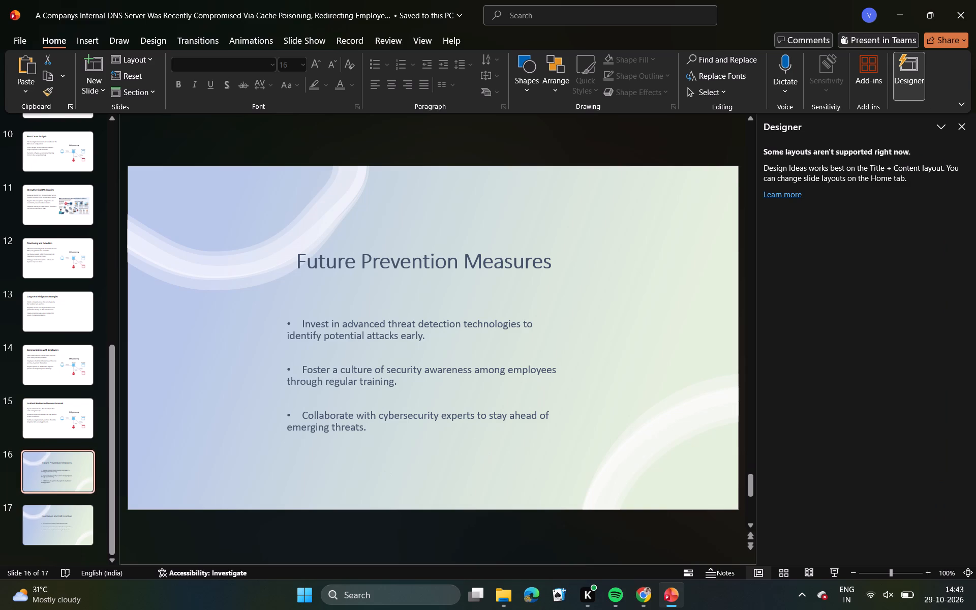
click(669, 410)
click(669, 410)
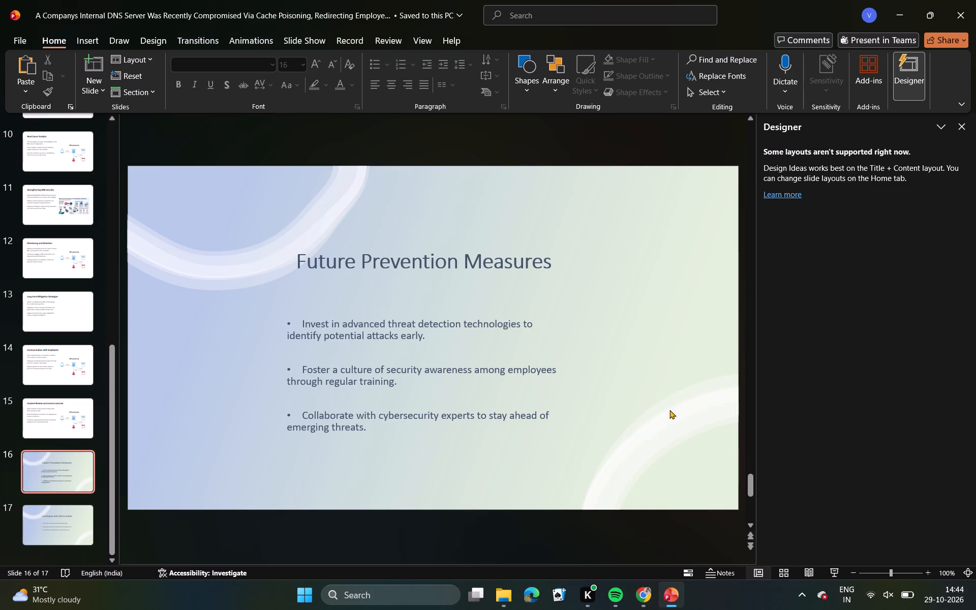
click(921, 227)
Apply the white Designer idea with pastel corner rings, centred title and the diagram left of the bullets to slide 15.
click(57, 418)
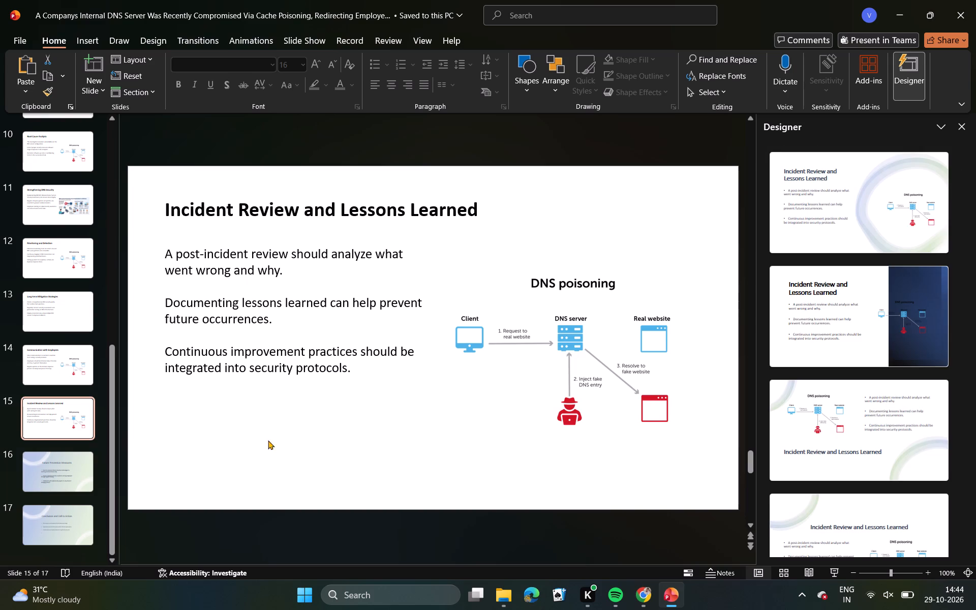
scroll(834, 421, down, 2)
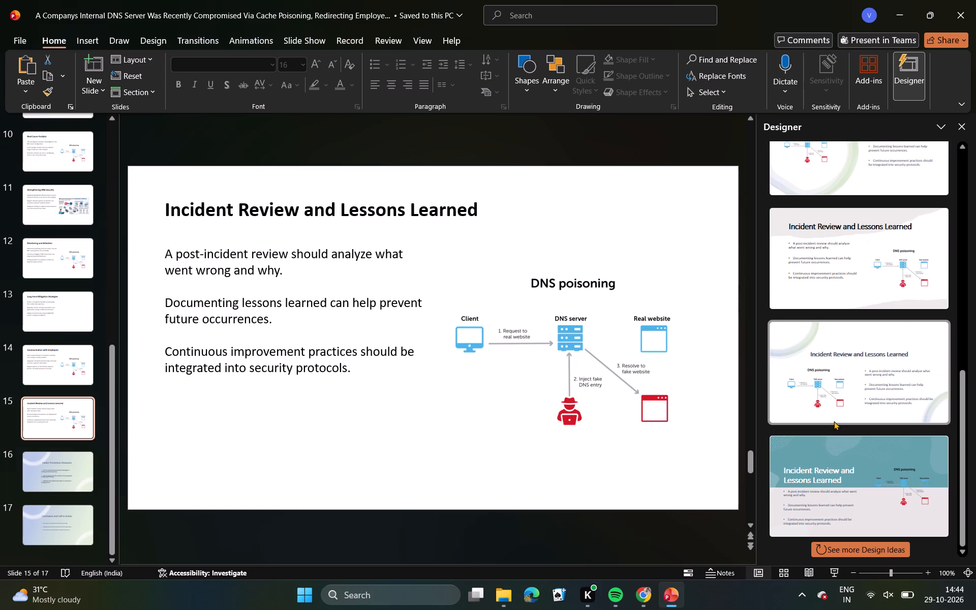
click(834, 421)
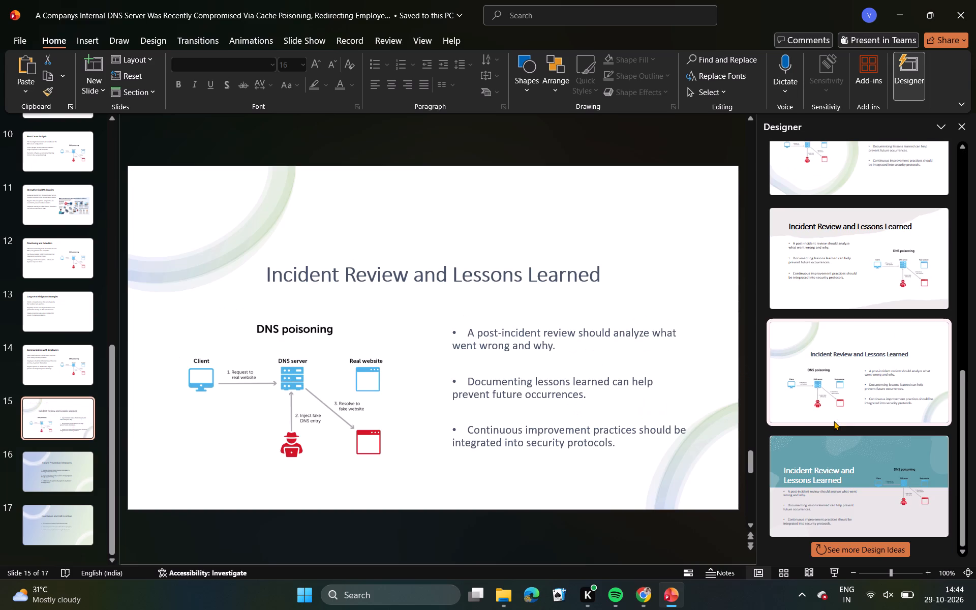
Apply the matching white pastel-ring Designer idea to slide 14, "Communication with Employees", and compare it with slide 15.
click(69, 375)
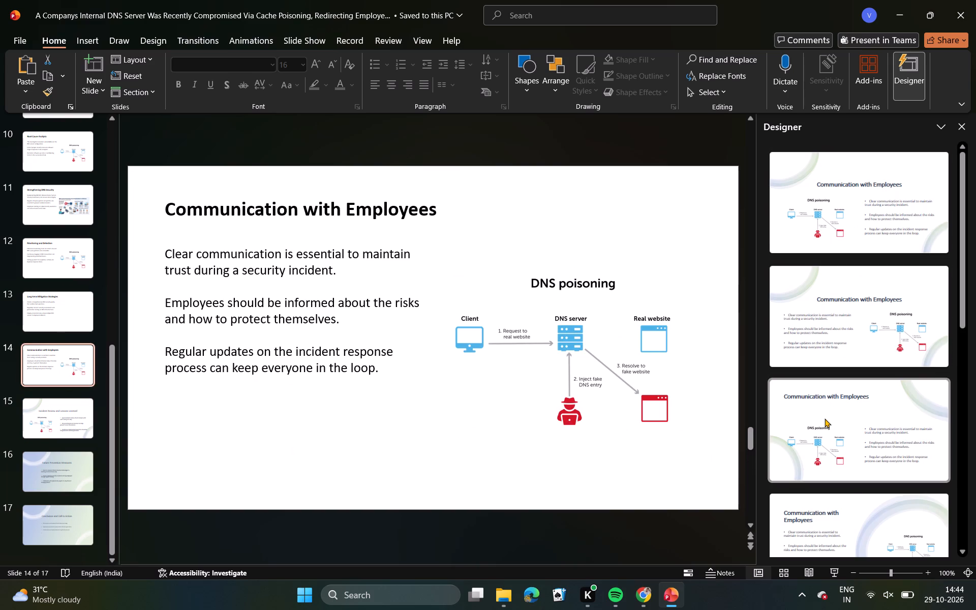
click(834, 188)
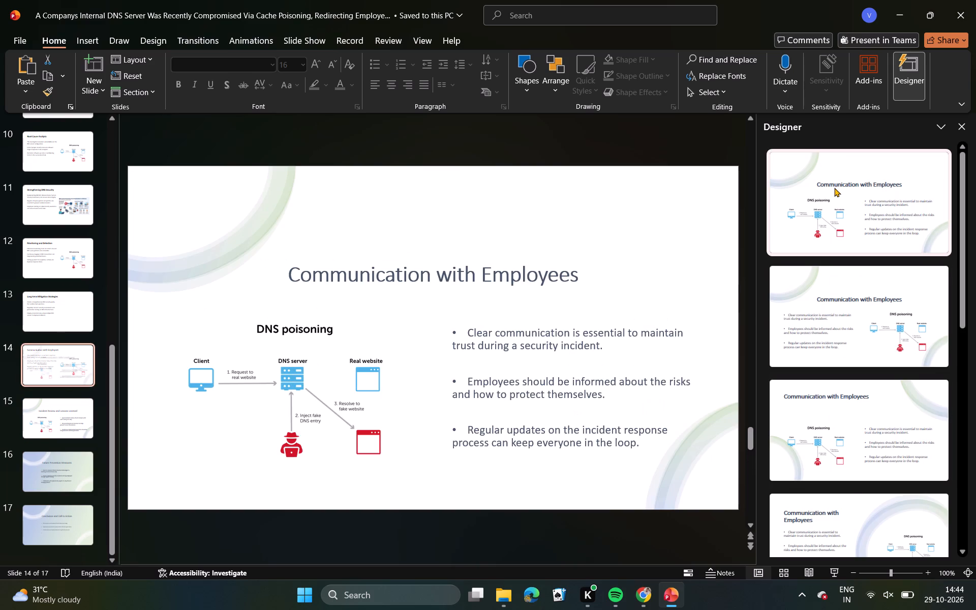
click(40, 417)
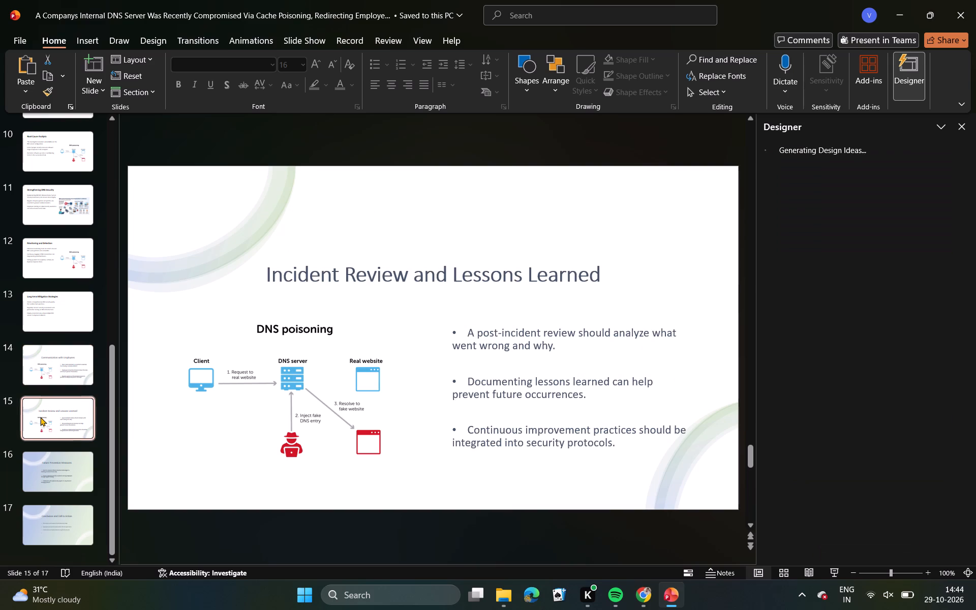
click(44, 372)
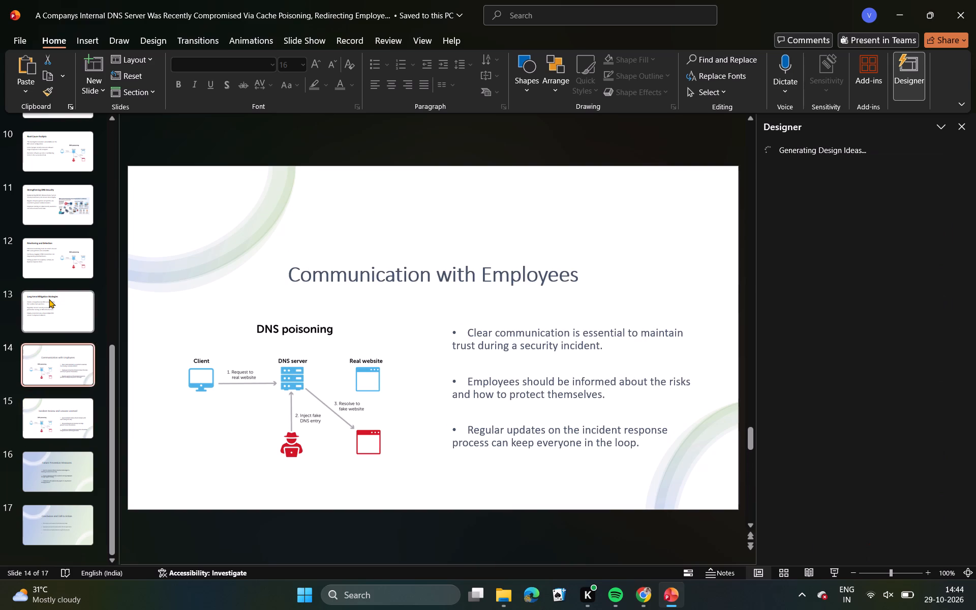
Apply the blue-green gradient Designer idea with white curved bands to slide 13, "Long-term Mitigation Strategies".
click(49, 299)
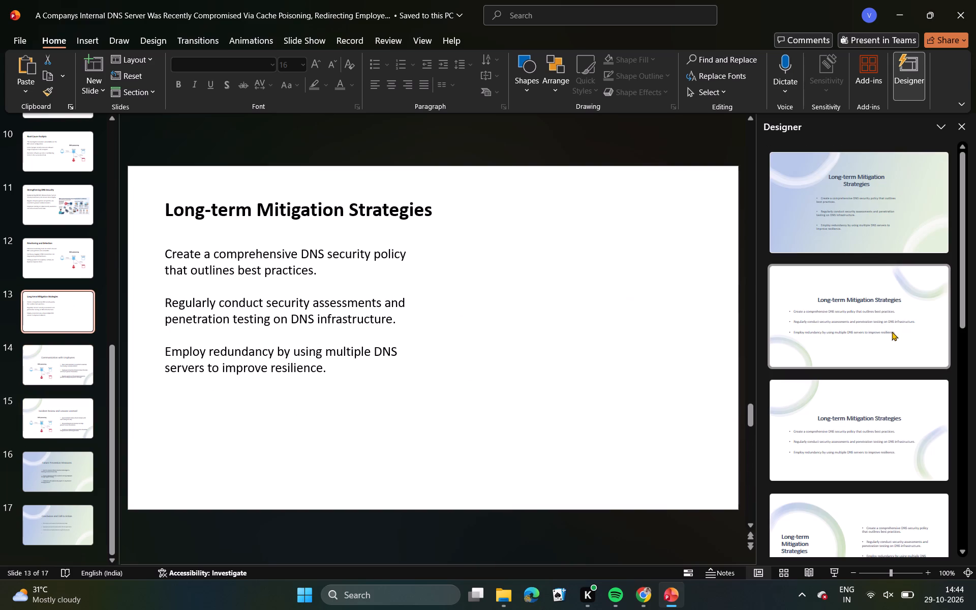
click(866, 215)
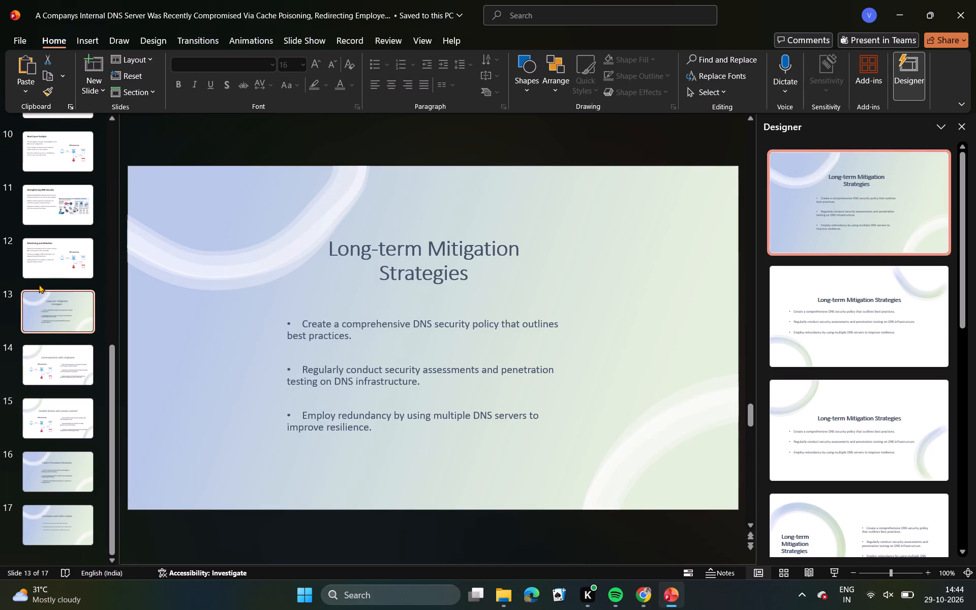
Apply the white pastel-ring Designer idea with the diagram left of the bullets to slide 12, "Monitoring and Detection".
click(44, 263)
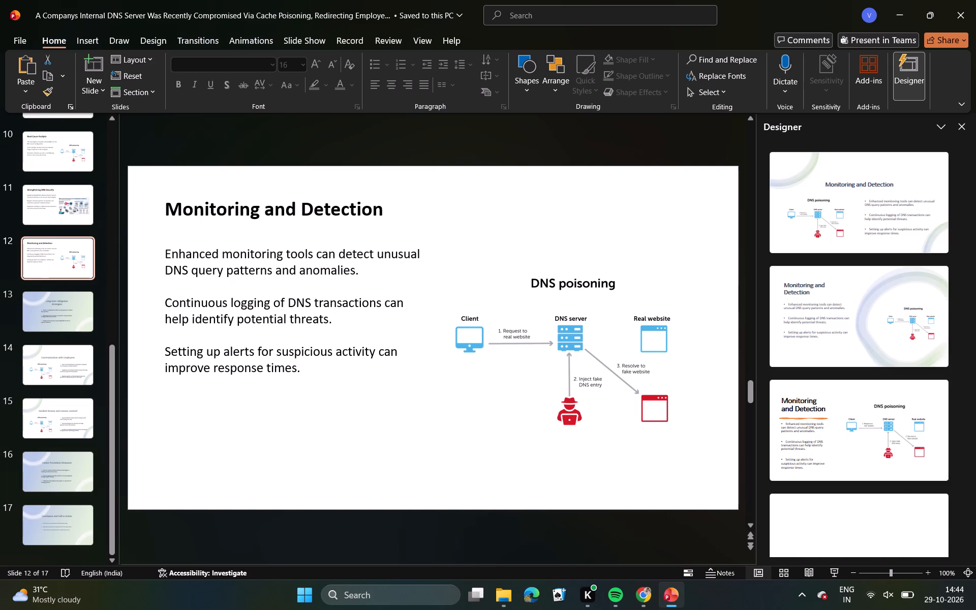
click(845, 216)
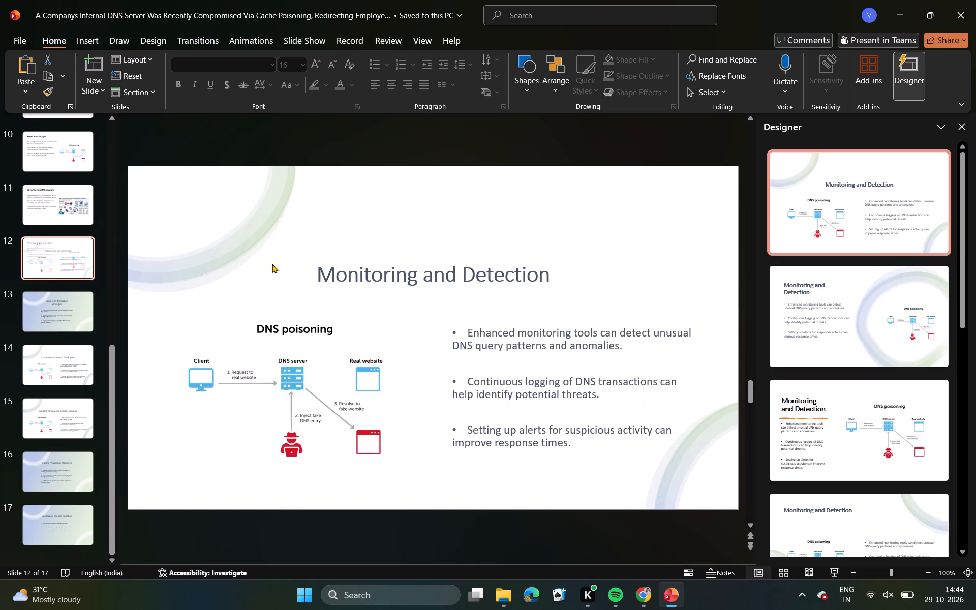
Apply the white pastel-ring Designer idea with centred title and picture left of the bullets to slides 11 and 10.
click(66, 201)
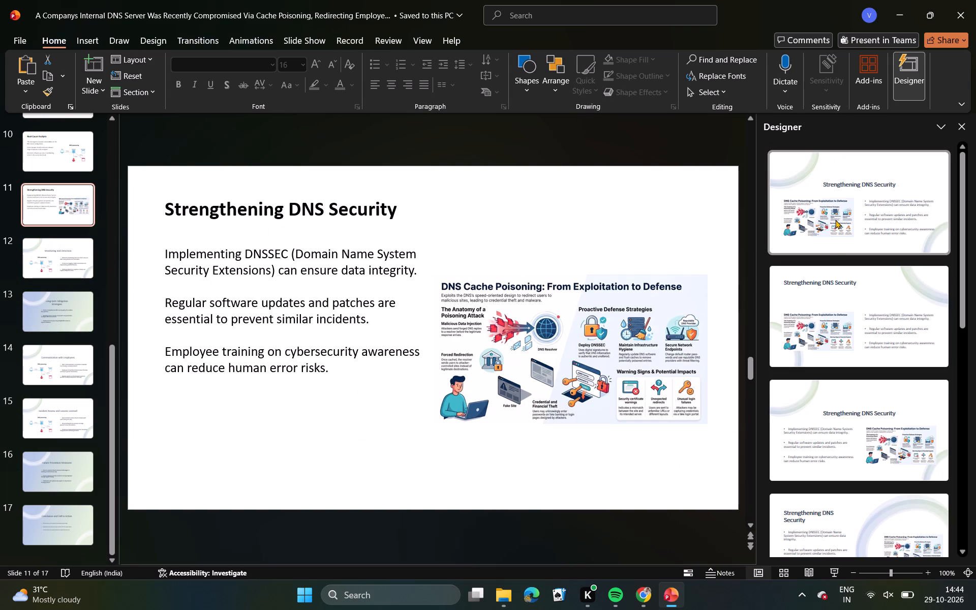
click(835, 218)
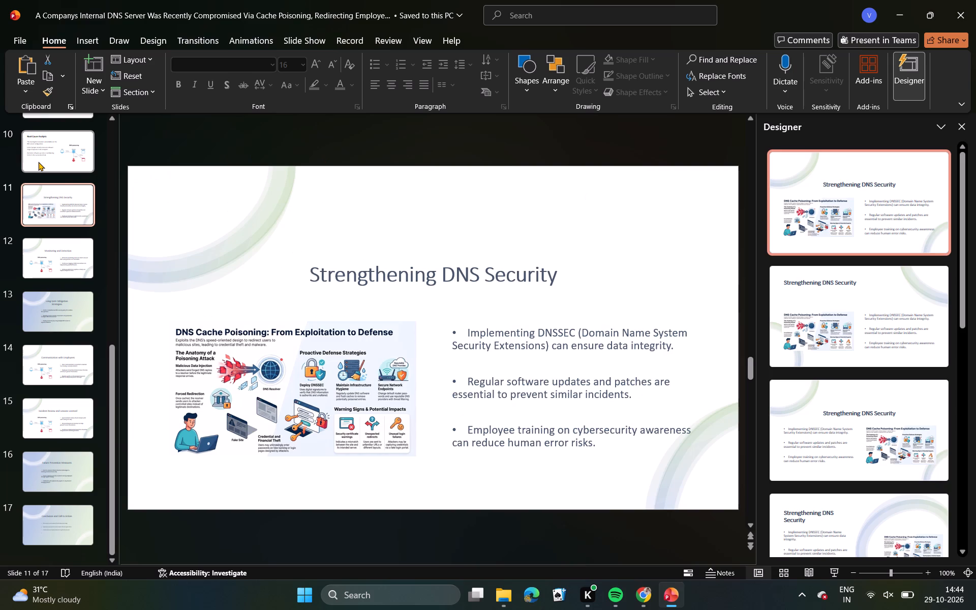
click(38, 162)
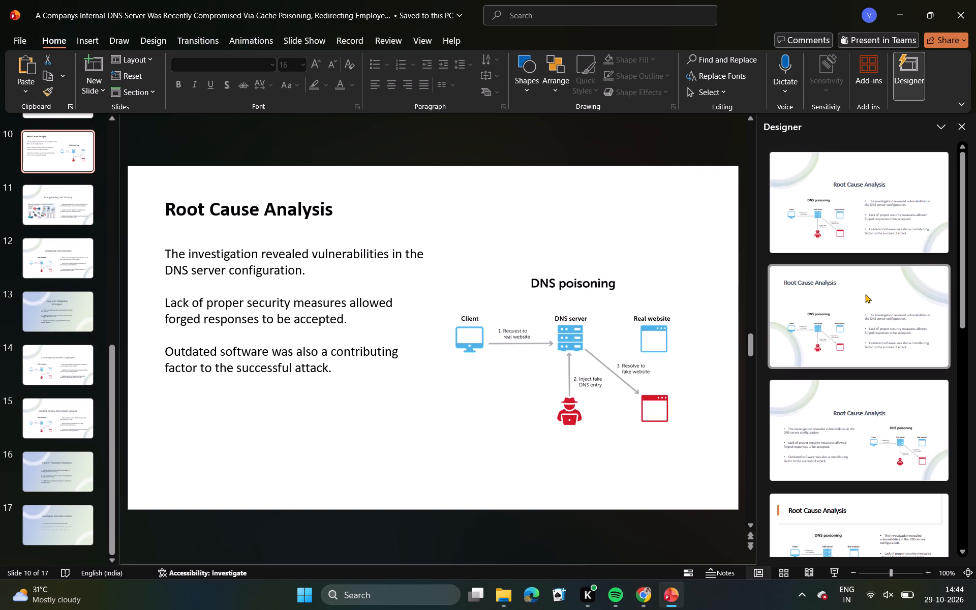
click(848, 231)
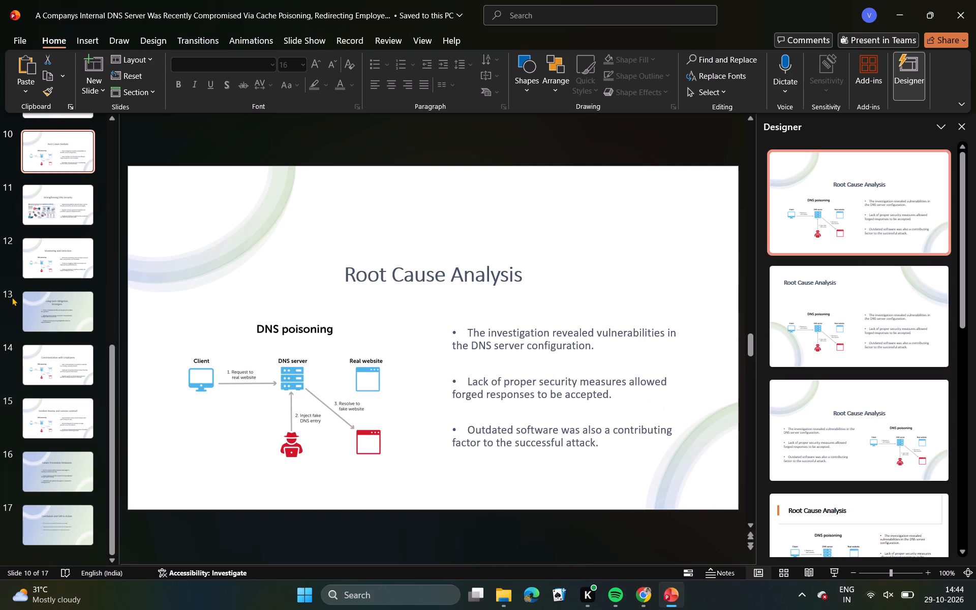
Apply the blue-green gradient Designer idea with white curved bands to slide 9, "Immediate Response Actions".
scroll(59, 276, up, 2)
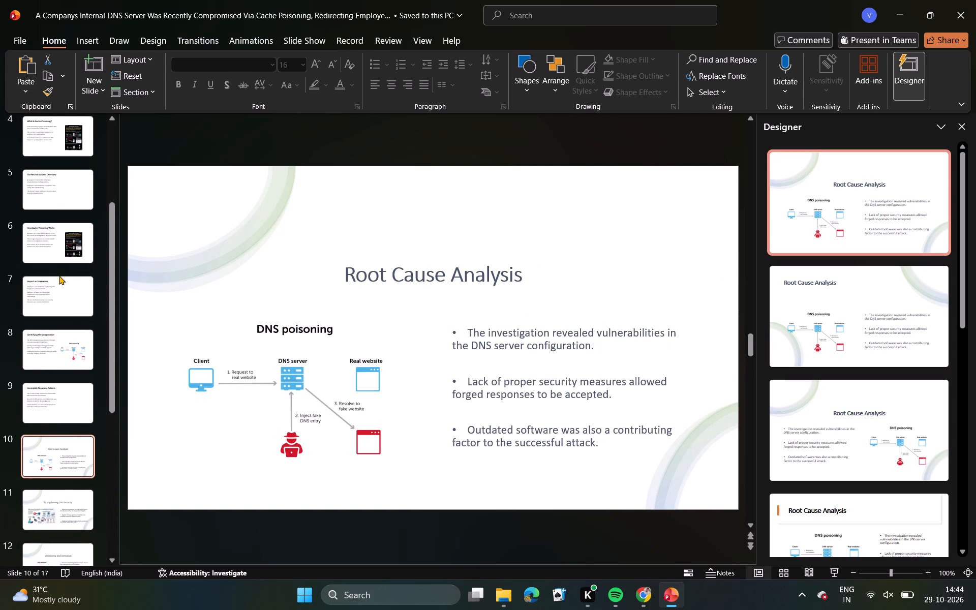
click(74, 401)
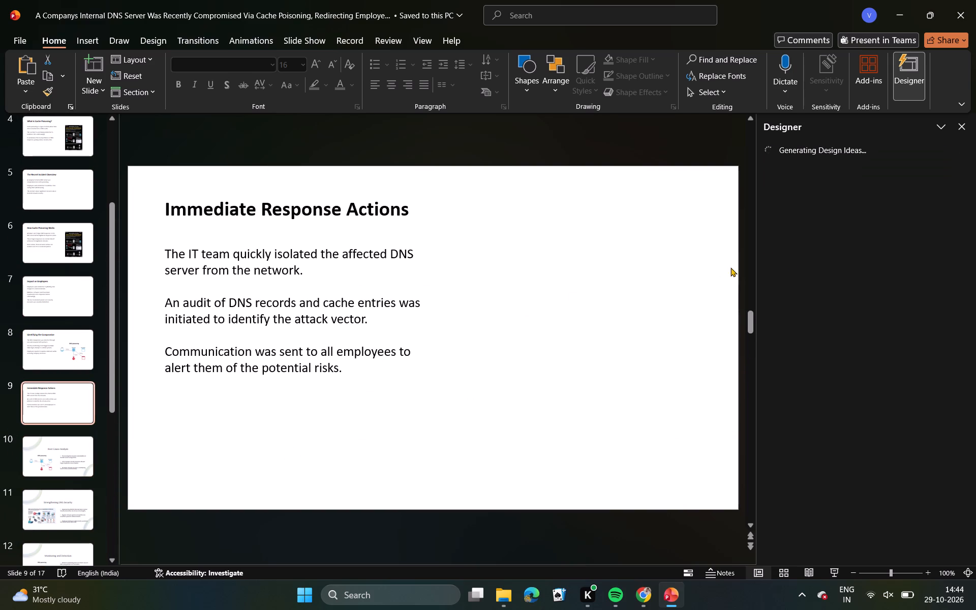
click(892, 231)
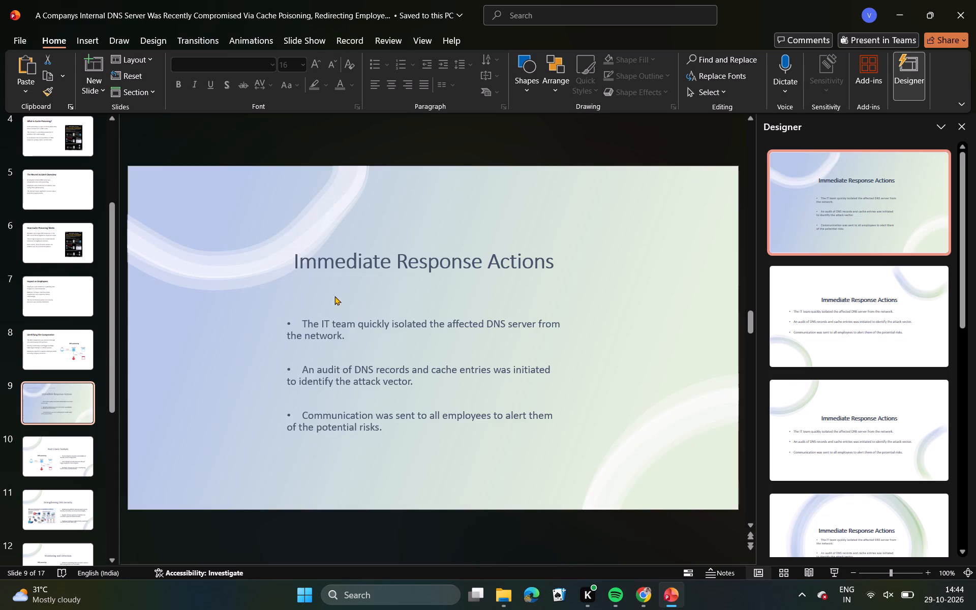
Apply the white pastel-ring Designer idea with the diagram left of the bullets to slide 8, "Identifying the Compromise".
click(73, 347)
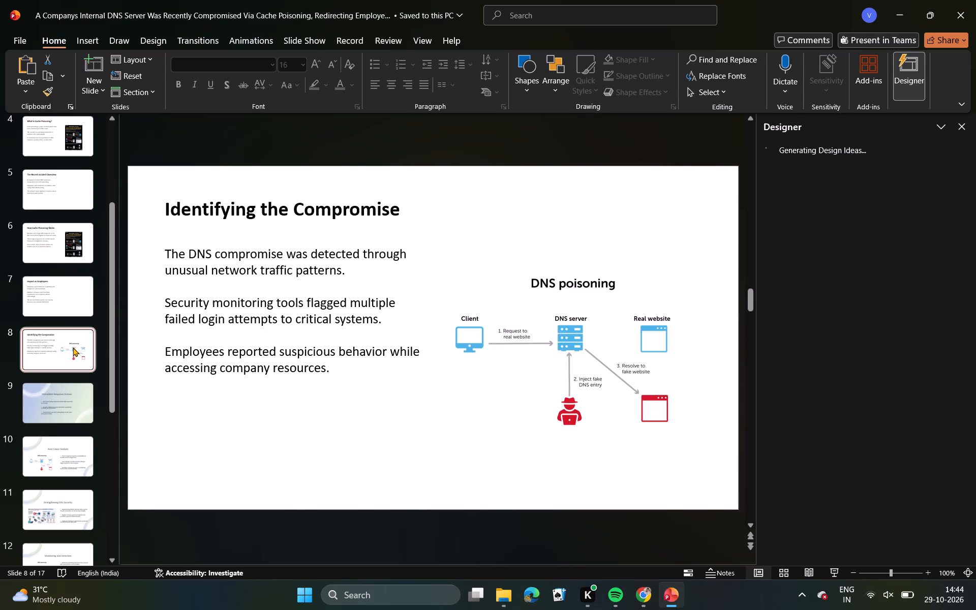
click(833, 231)
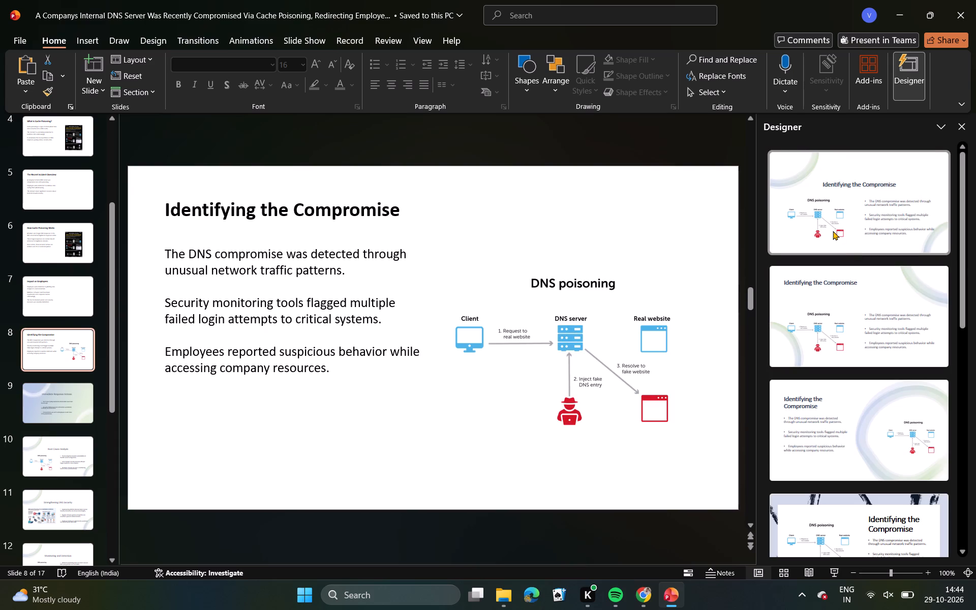
Apply the blue-green gradient Designer idea with white curved bands to slide 7, "Impact on Employees".
click(52, 296)
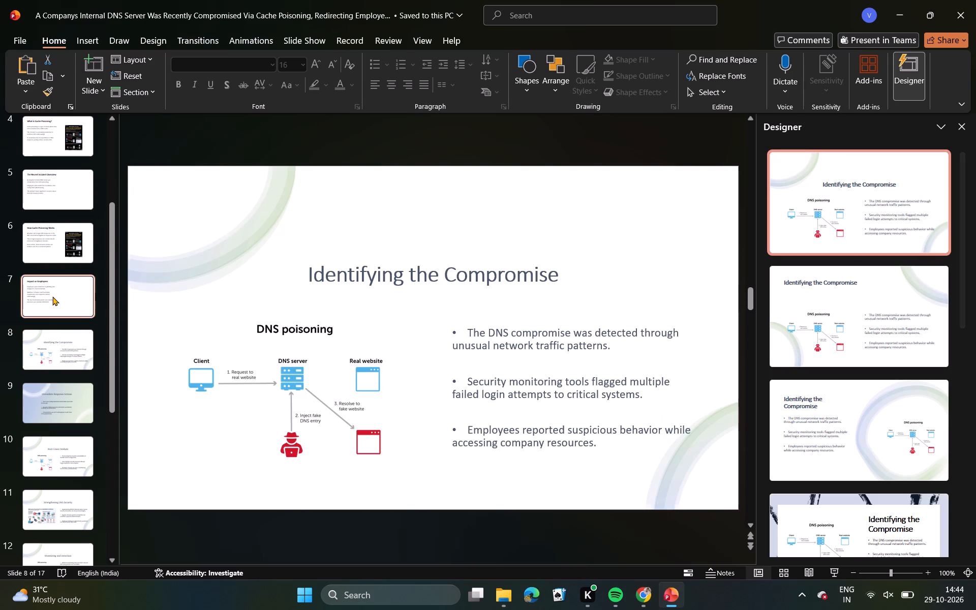
click(837, 218)
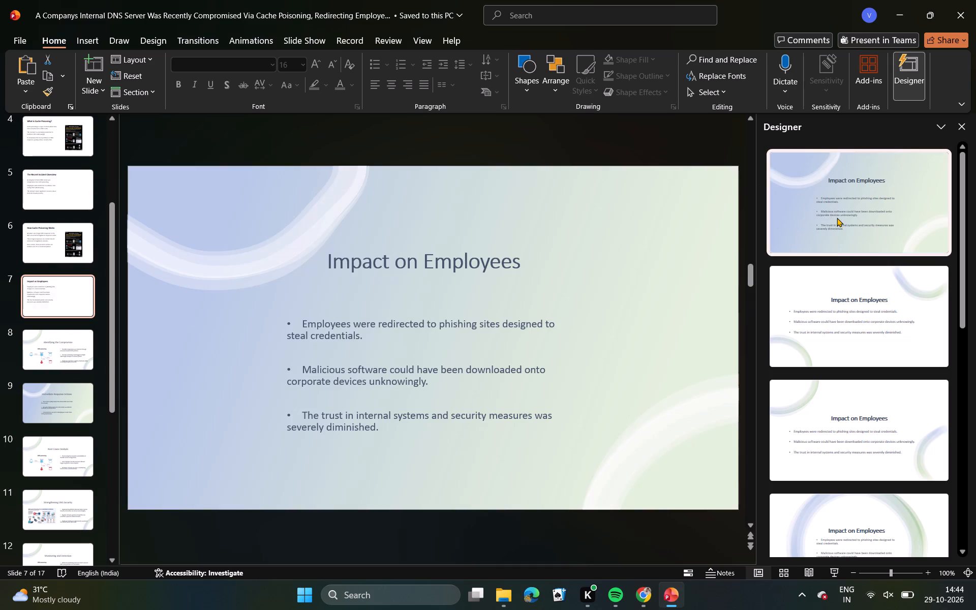
Apply the white pastel-ring Designer idea with the poster left of the bullets to slide 6, "How Cache Poisoning Works".
click(48, 249)
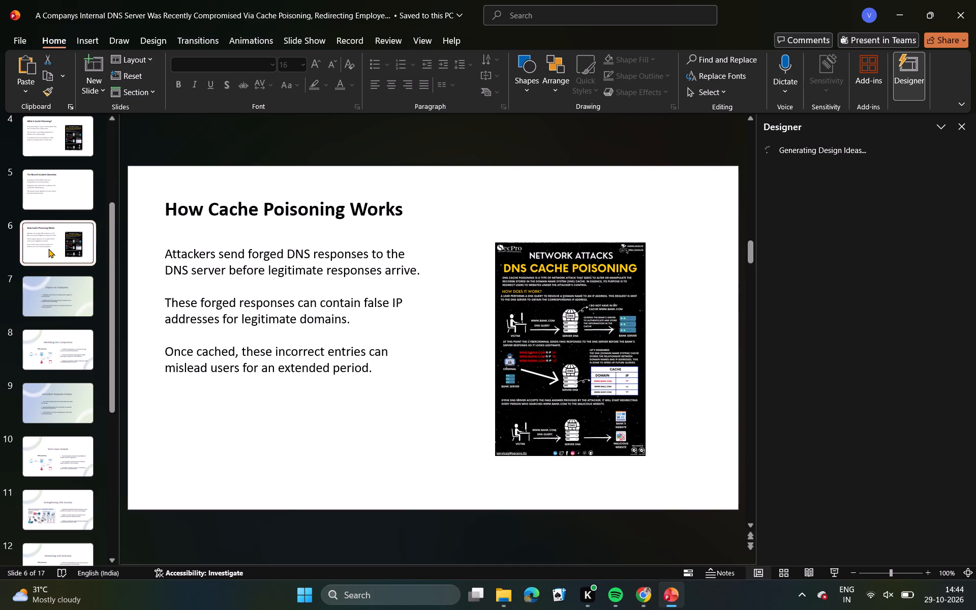
click(843, 242)
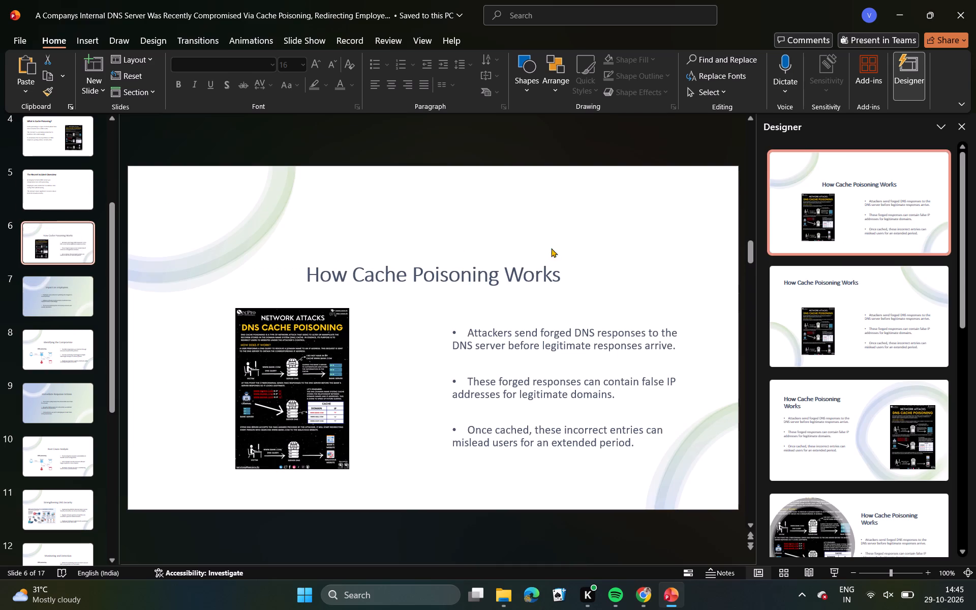
Apply the blue-green gradient Designer idea with white curved bands to slide 5, "The Recent Incident Overview".
click(48, 196)
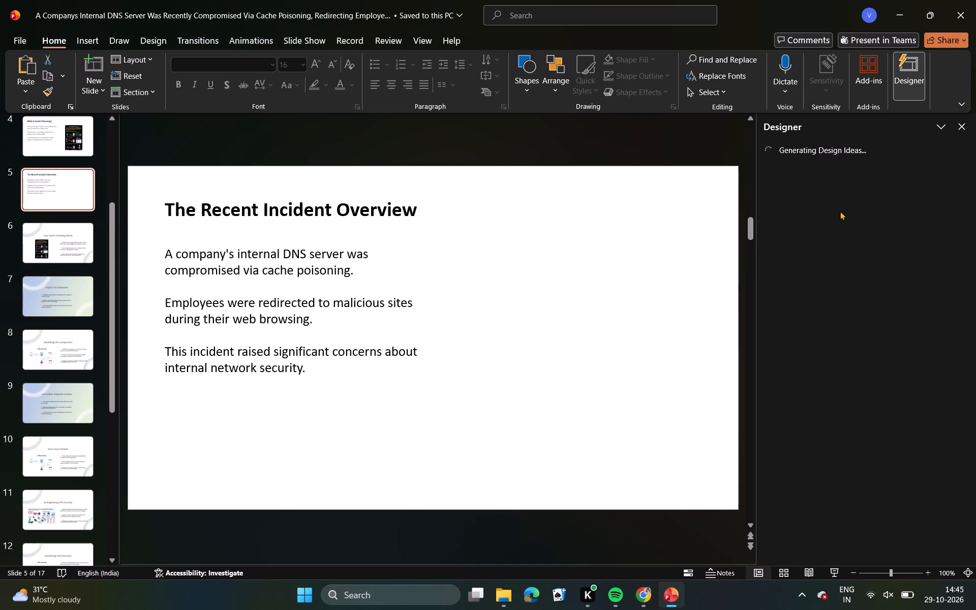
click(847, 215)
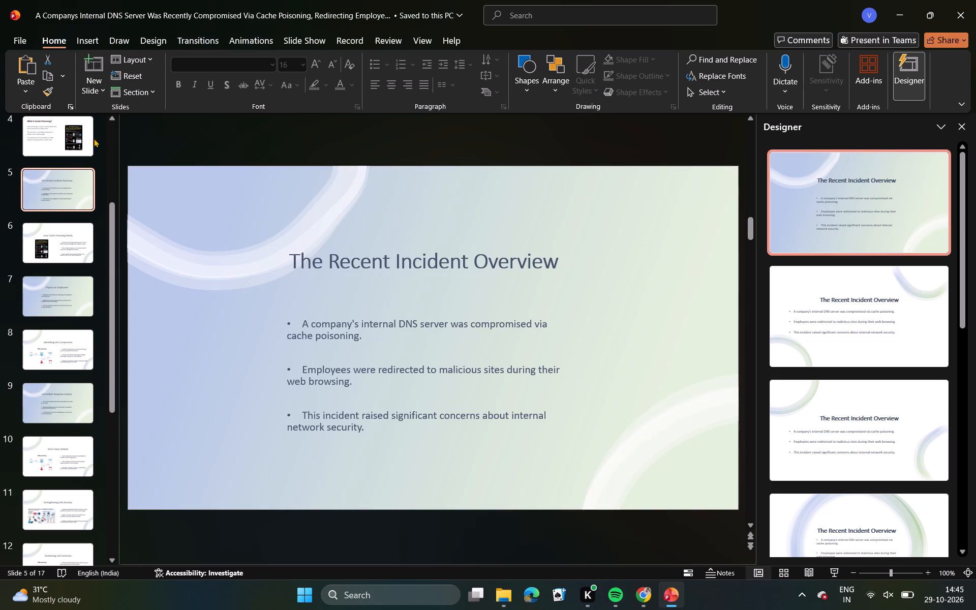
Apply the white pastel-ring Designer idea with centred title and picture left of the bullets to slides 4 and 3.
click(62, 150)
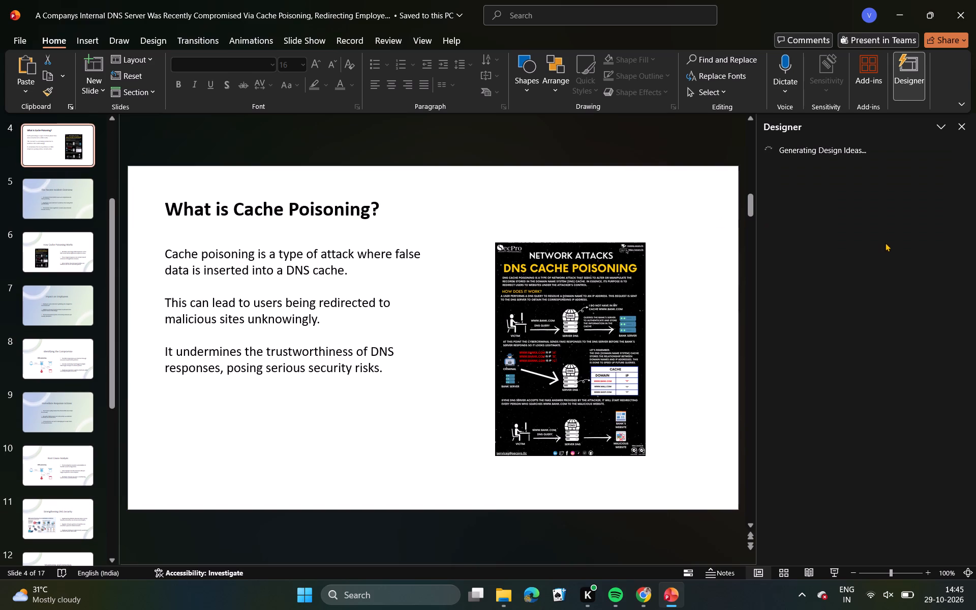
click(885, 216)
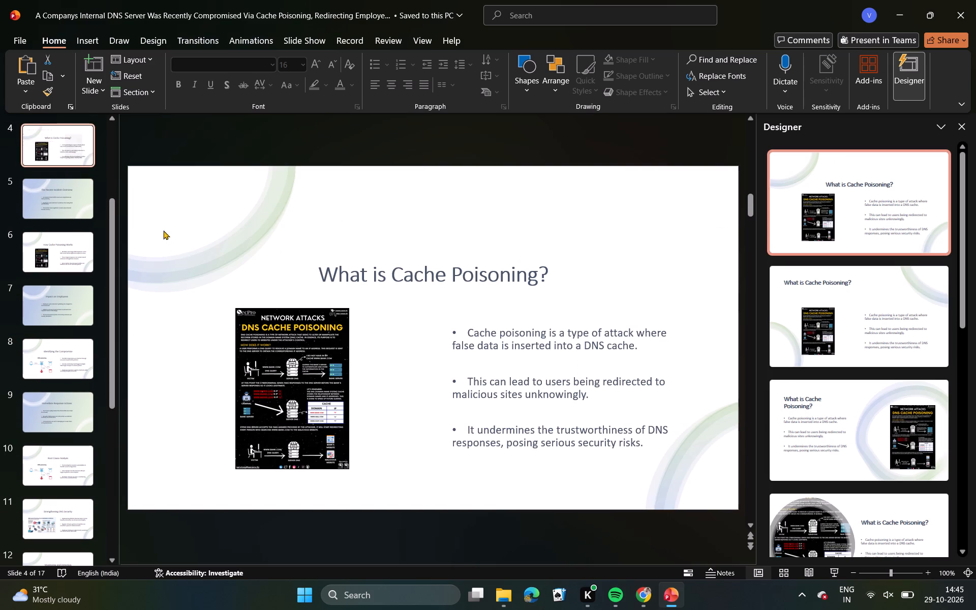
scroll(47, 251, up, 3)
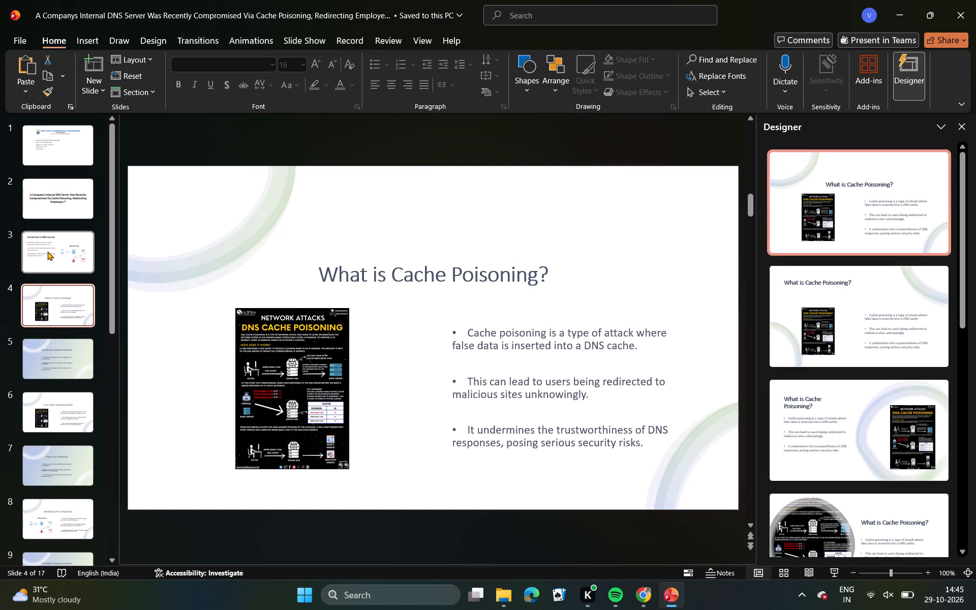
click(47, 251)
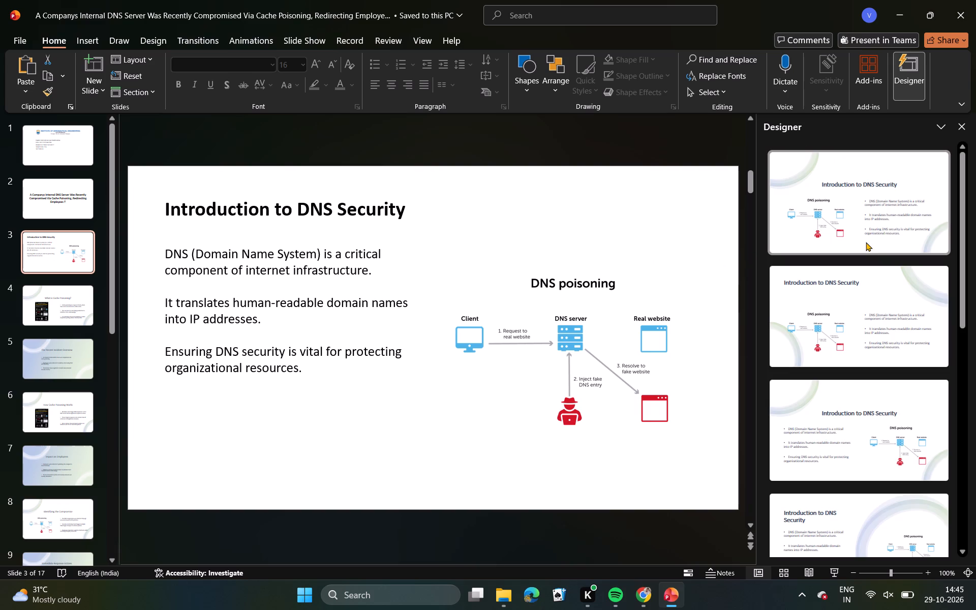
click(866, 242)
Add the line "TOPIC" above the presentation title on slide 2.
click(57, 194)
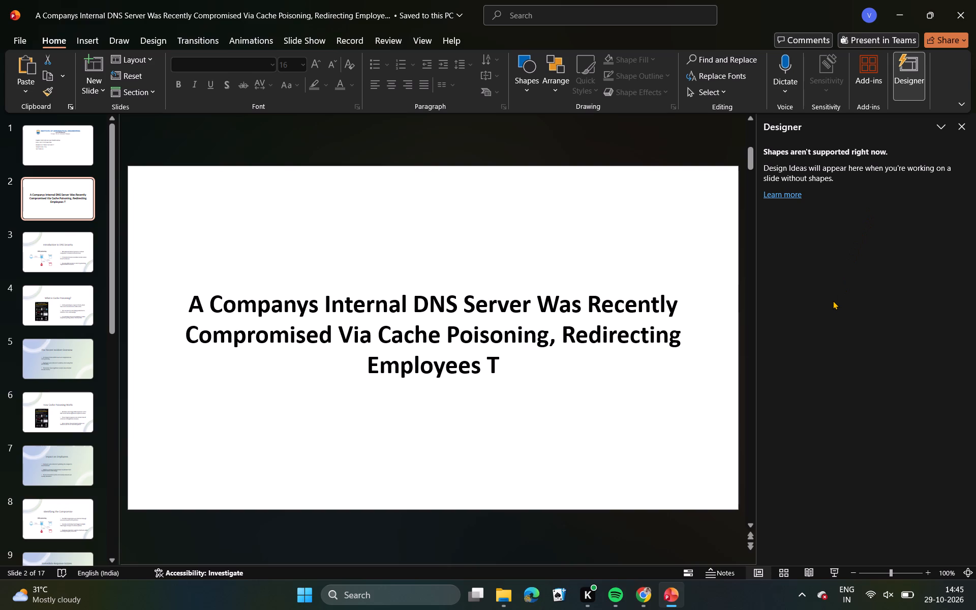
click(47, 151)
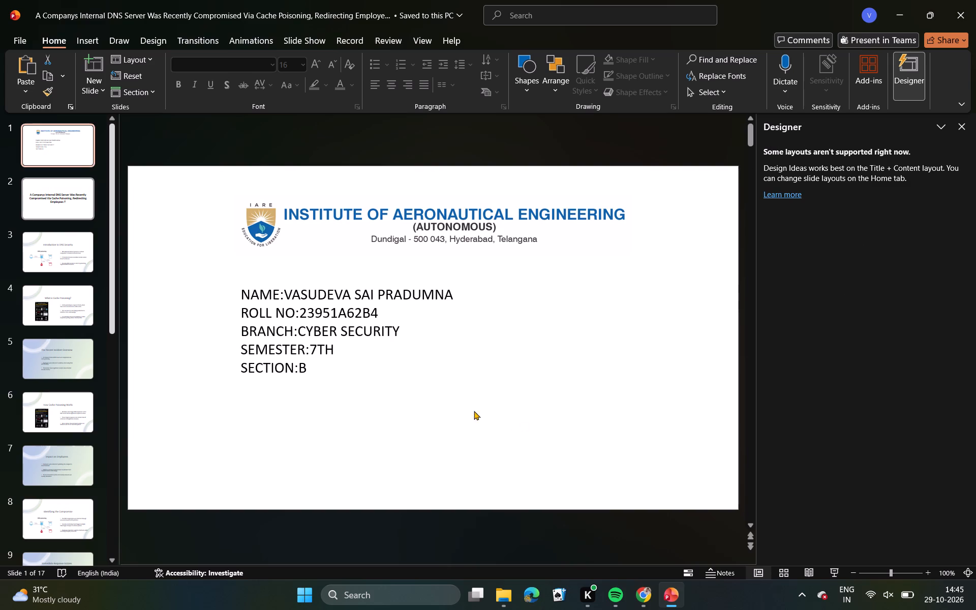
click(59, 201)
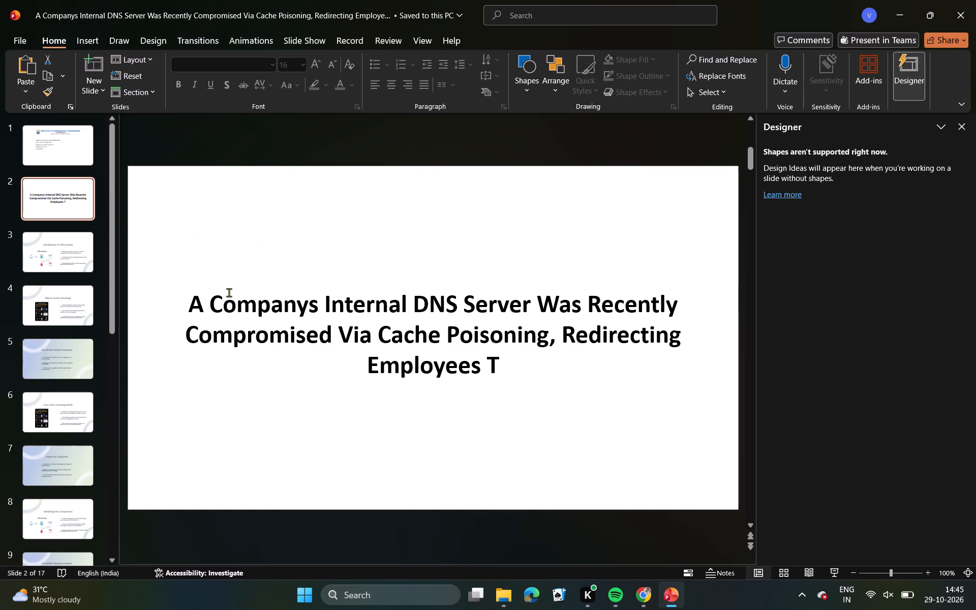
click(186, 302)
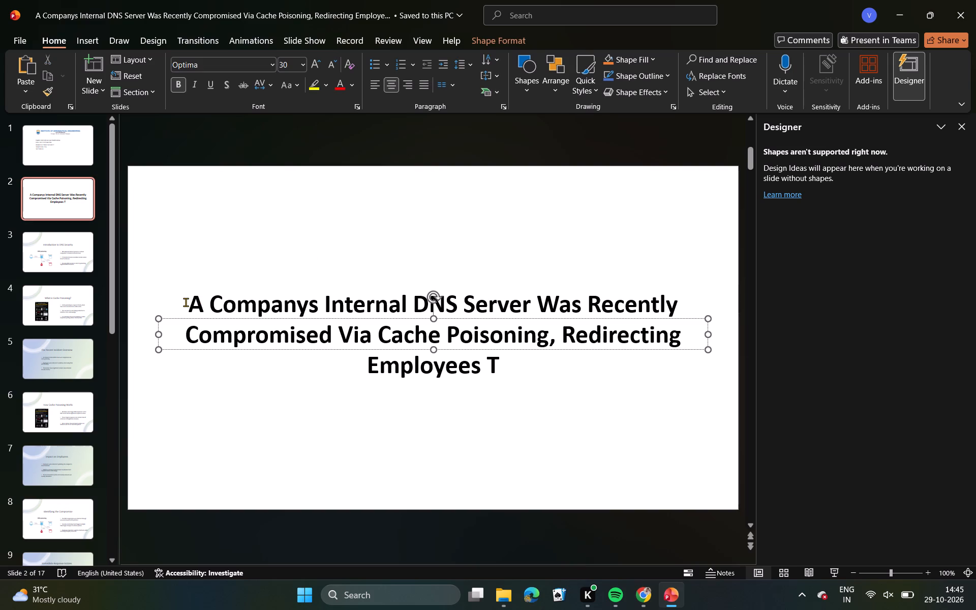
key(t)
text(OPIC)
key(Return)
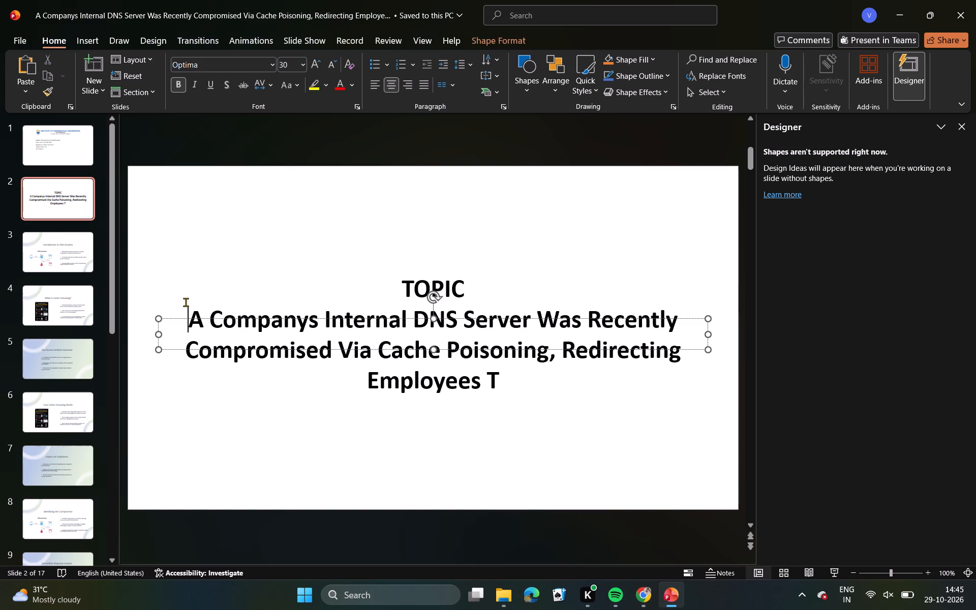
click(452, 146)
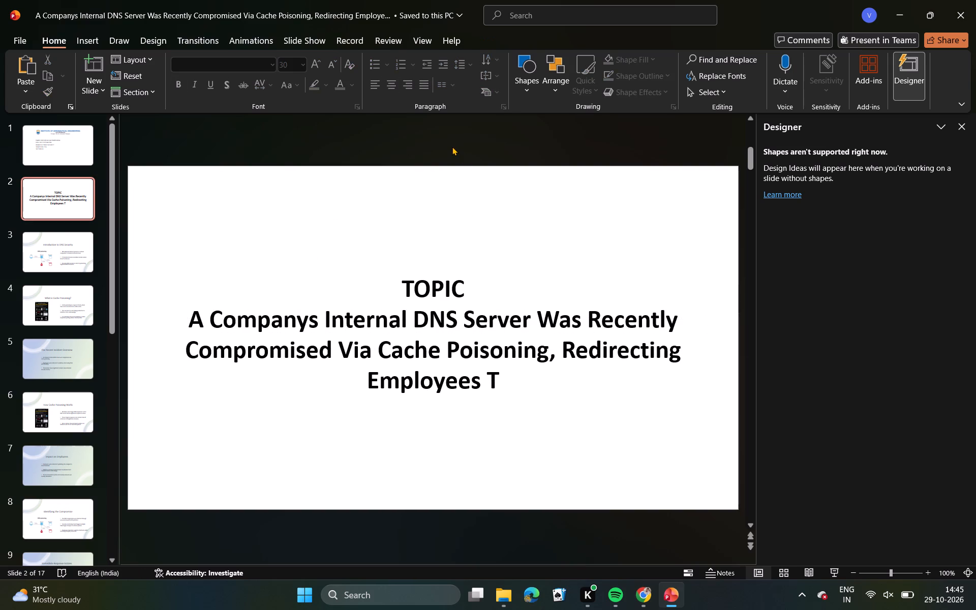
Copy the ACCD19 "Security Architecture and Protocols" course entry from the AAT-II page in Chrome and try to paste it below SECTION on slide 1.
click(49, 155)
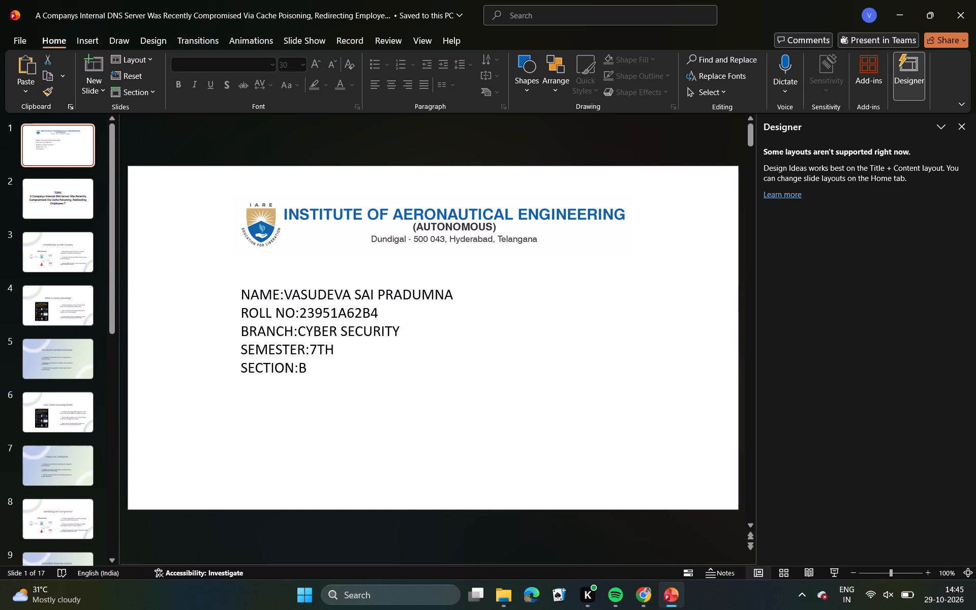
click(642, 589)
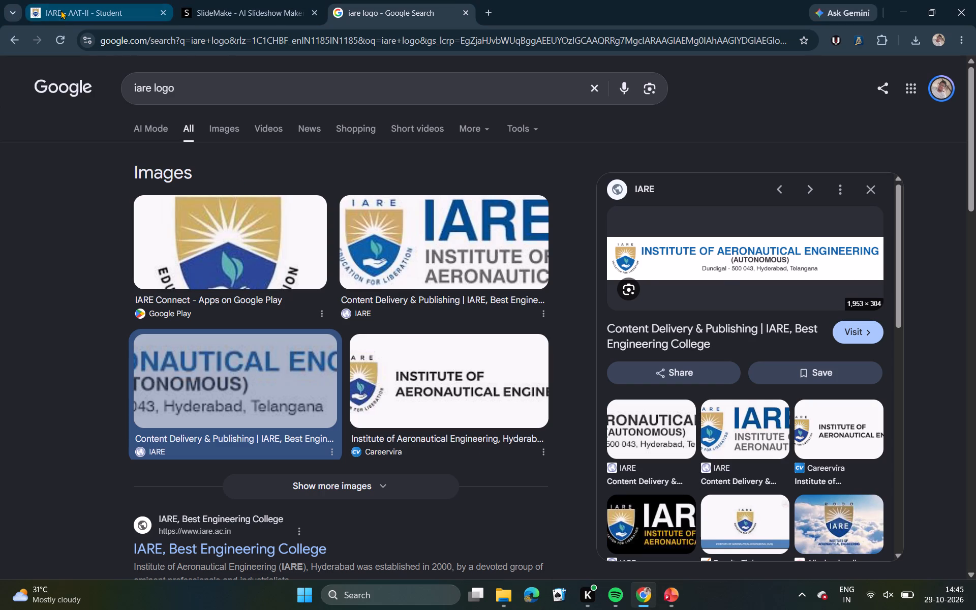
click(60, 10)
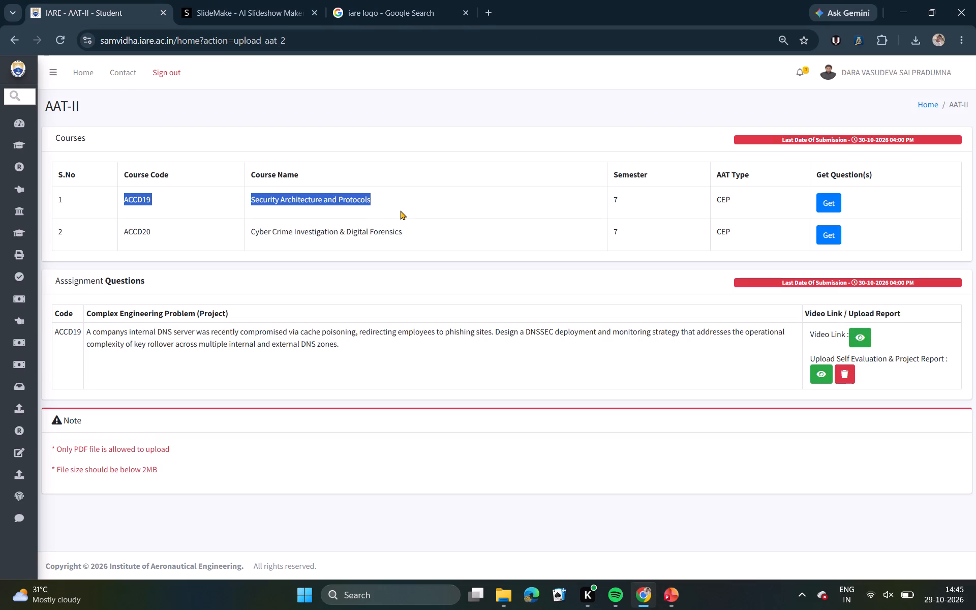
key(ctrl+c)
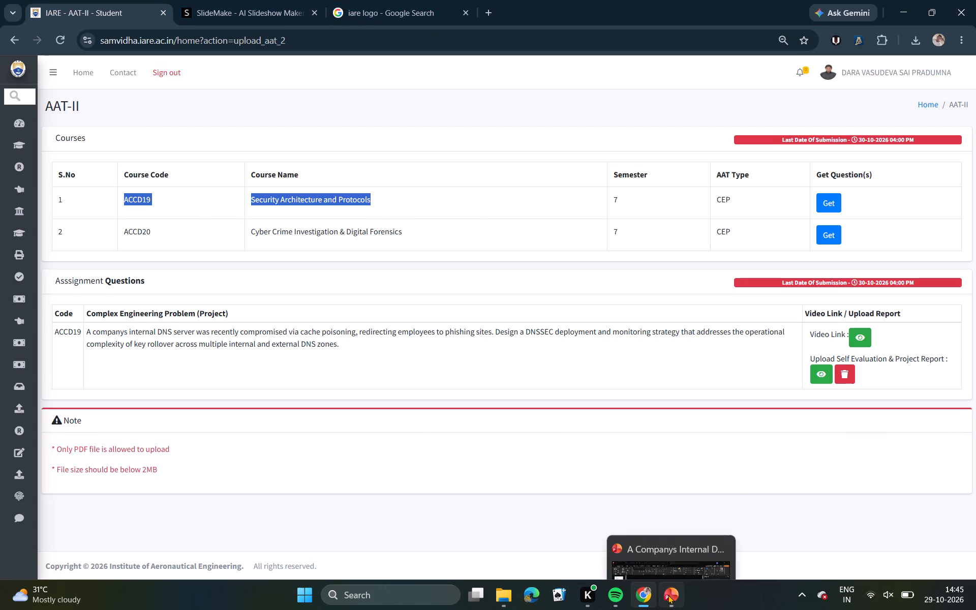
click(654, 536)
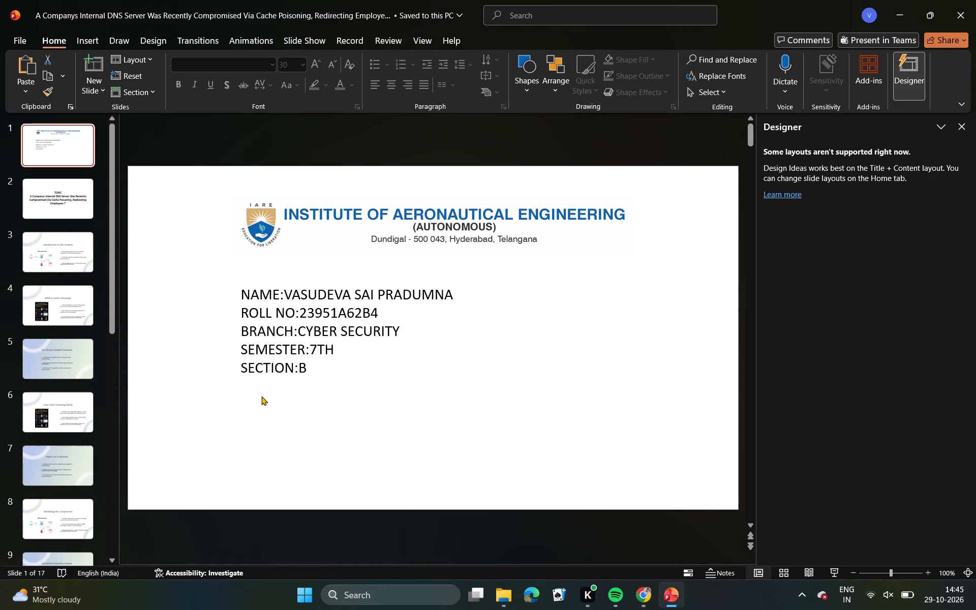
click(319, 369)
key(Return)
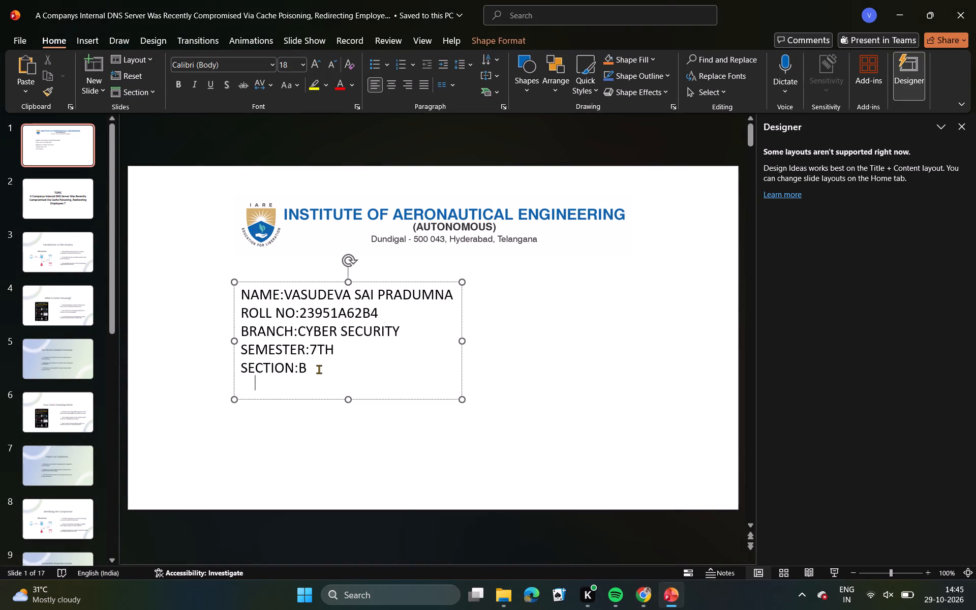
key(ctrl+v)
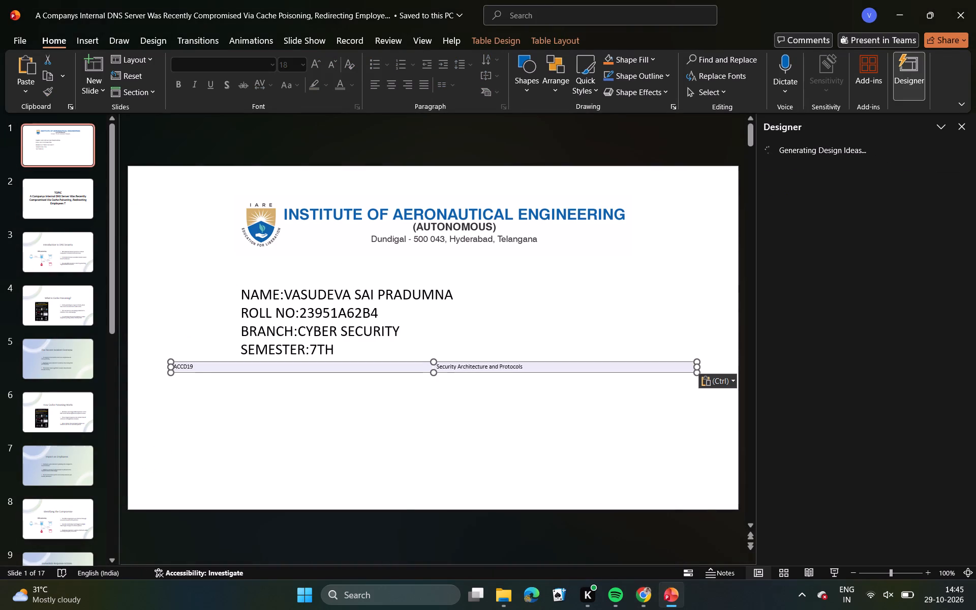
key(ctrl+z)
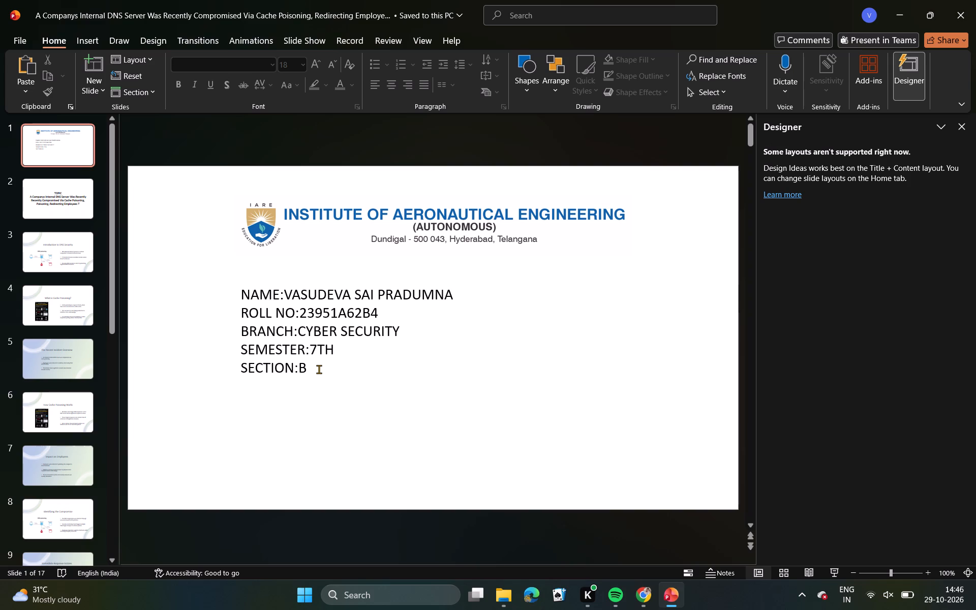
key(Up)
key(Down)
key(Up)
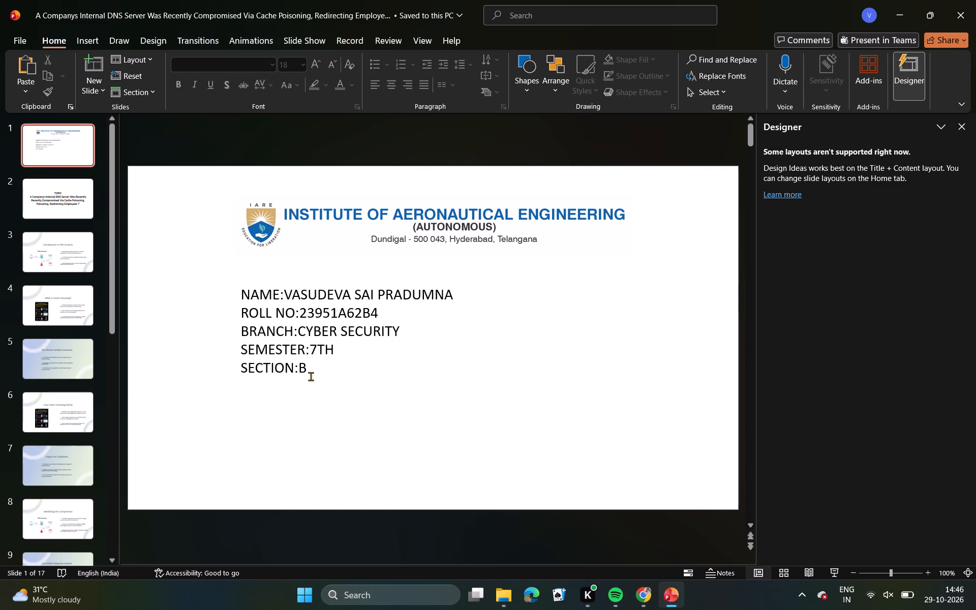
Add the label lines "COURCE:" and "COURCE CODE:" below SECTION on slide 1.
click(311, 376)
key(Return)
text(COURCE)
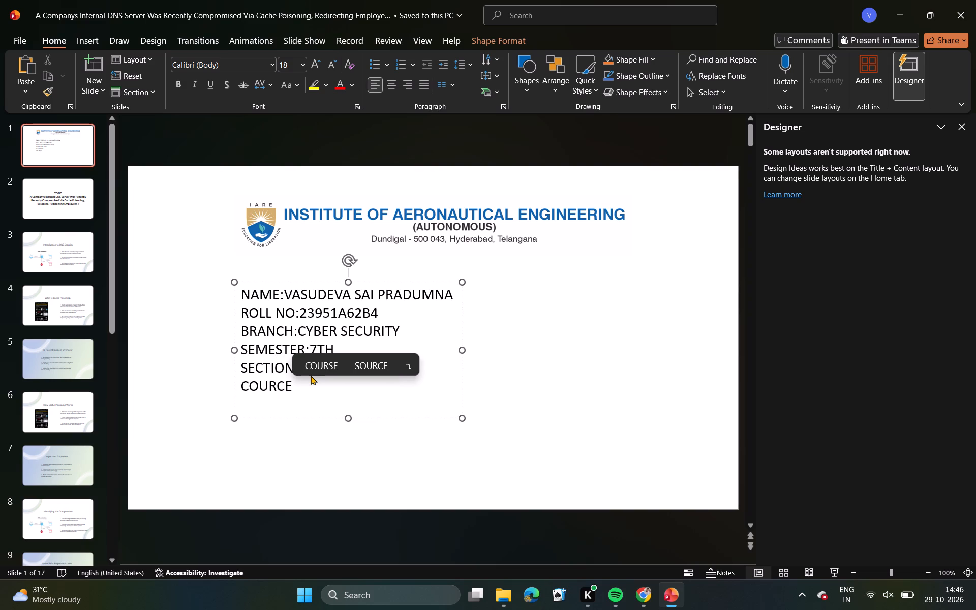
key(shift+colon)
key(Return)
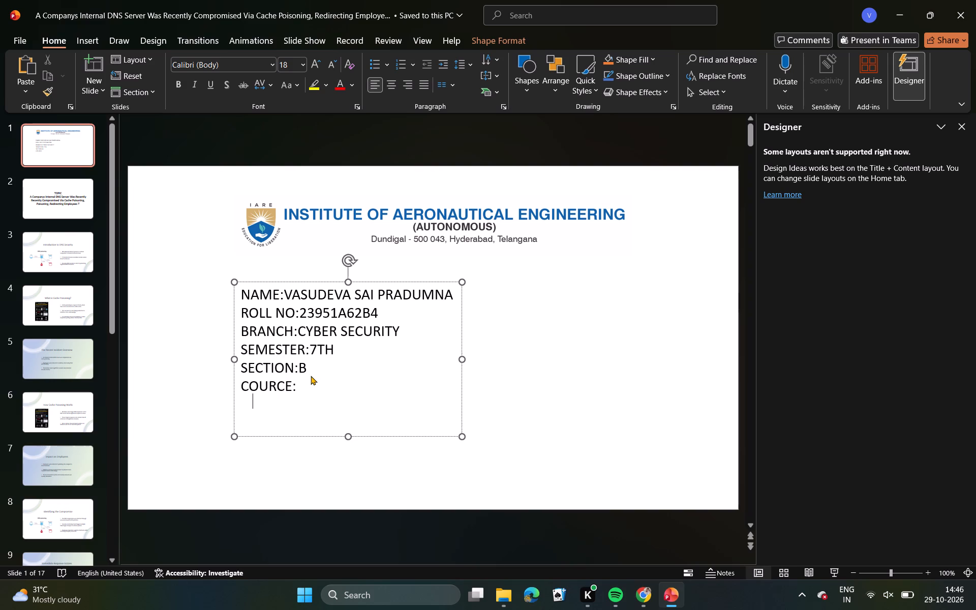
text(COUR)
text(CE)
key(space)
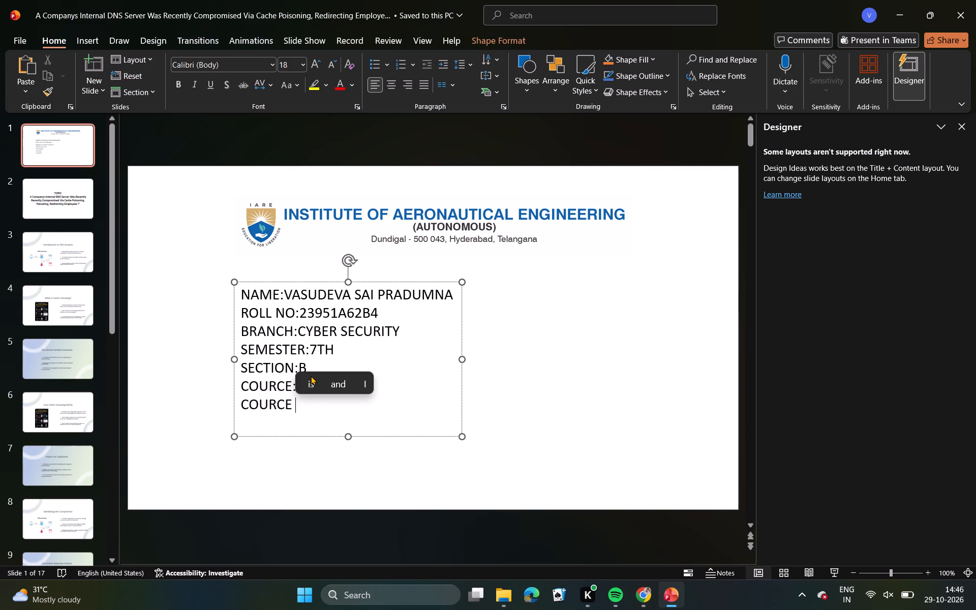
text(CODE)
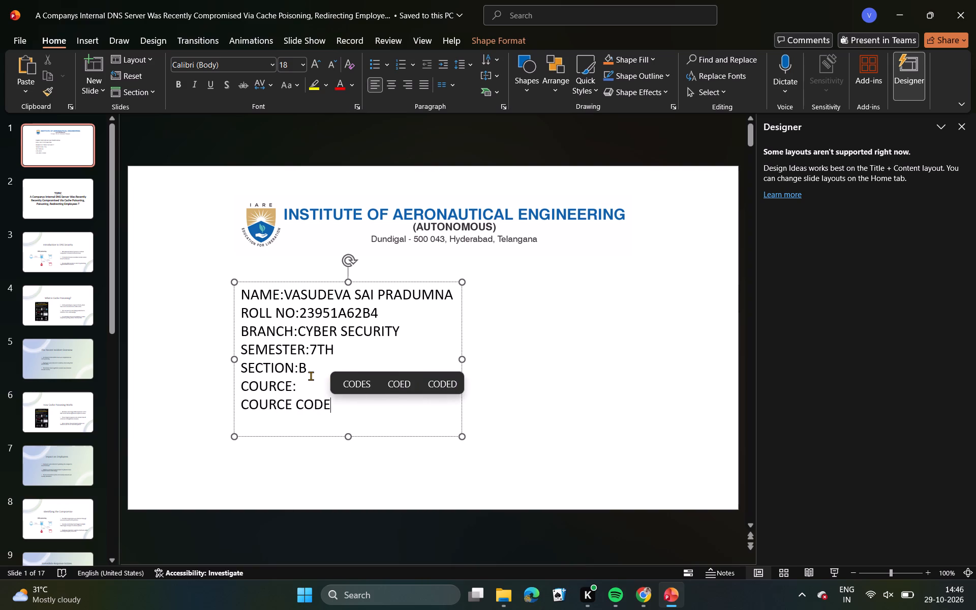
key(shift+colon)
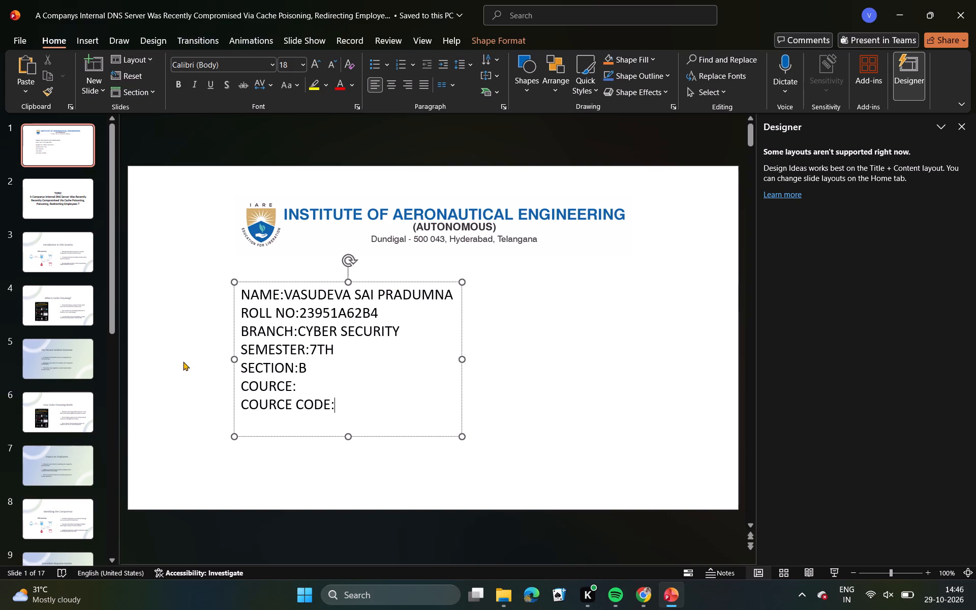
Copy the course name "Security Architecture and Protocols" from the AAT-II page in Chrome and paste it after "COURCE:" on slide 1 in PowerPoint.
click(308, 383)
click(648, 598)
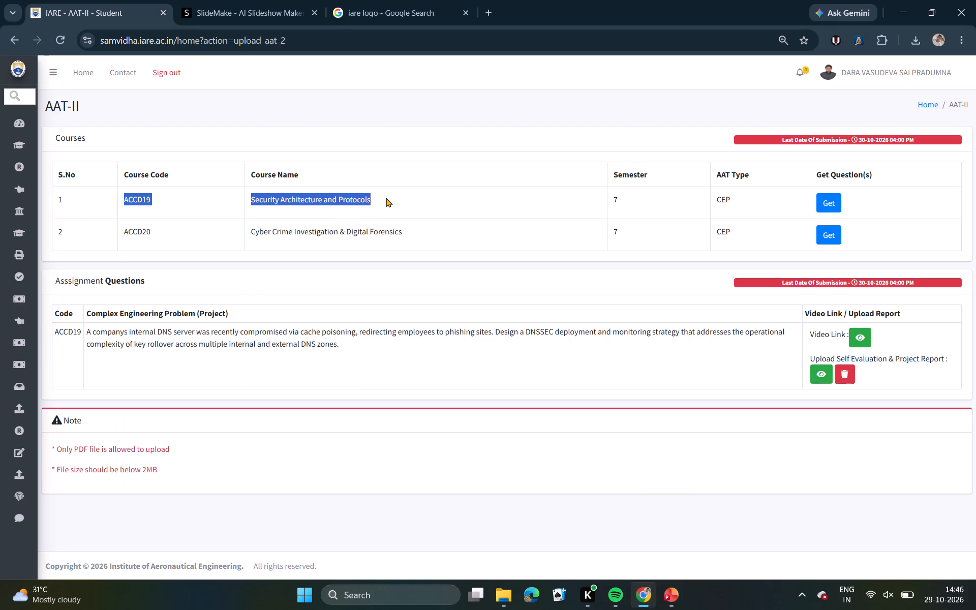
click(382, 199)
drag(382, 199, 256, 202)
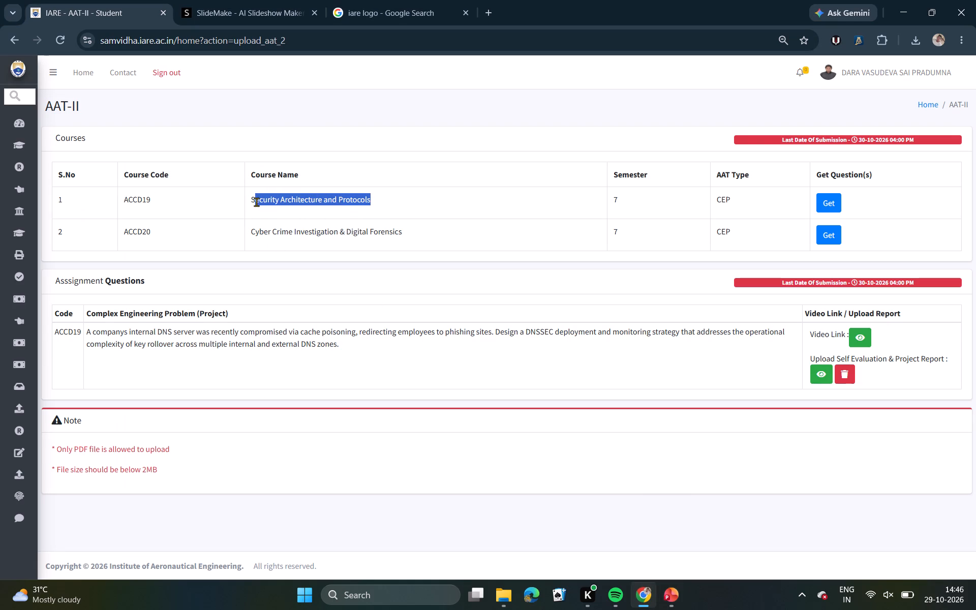
drag(256, 202, 250, 201)
key(ctrl+c)
click(673, 597)
key(ctrl+v)
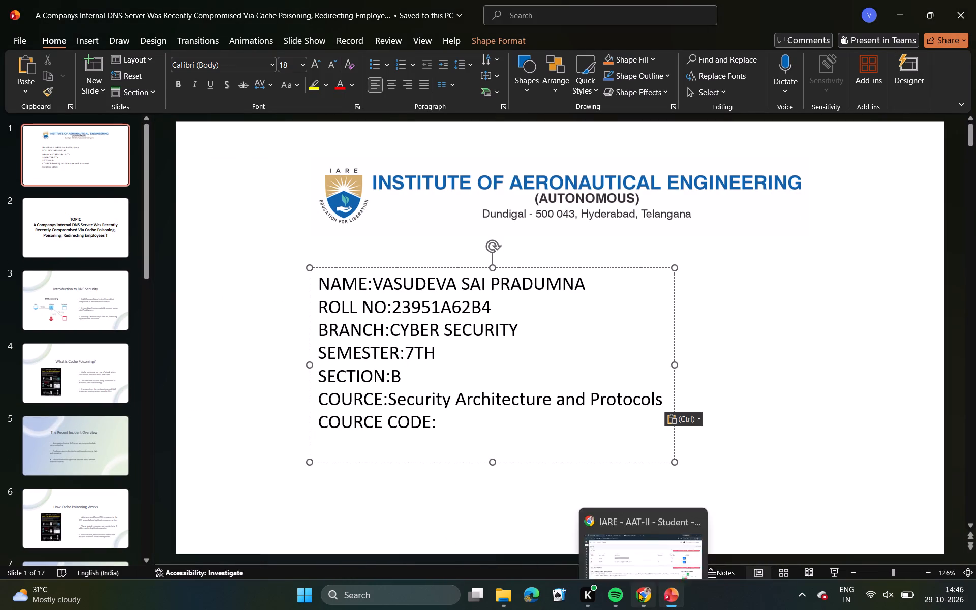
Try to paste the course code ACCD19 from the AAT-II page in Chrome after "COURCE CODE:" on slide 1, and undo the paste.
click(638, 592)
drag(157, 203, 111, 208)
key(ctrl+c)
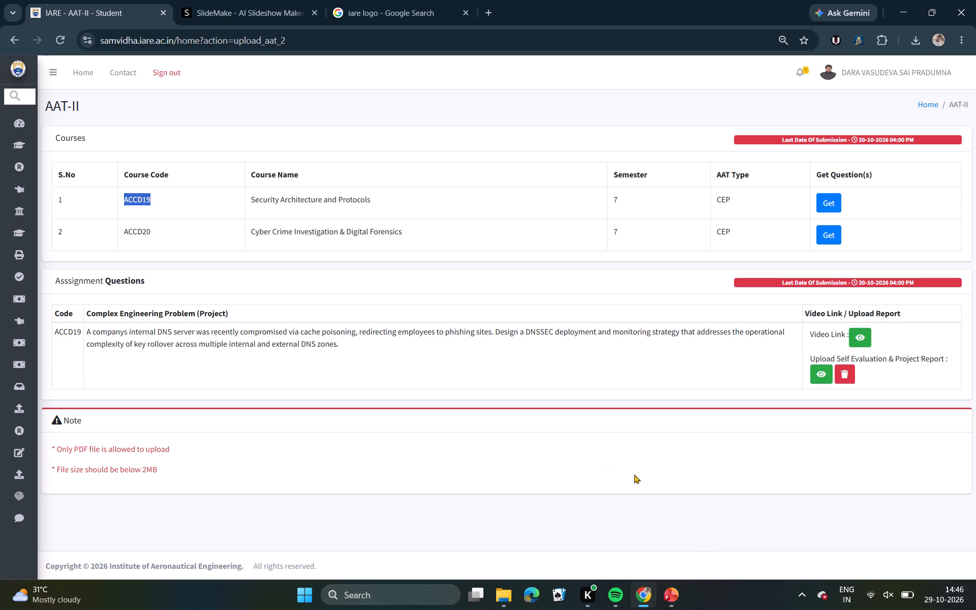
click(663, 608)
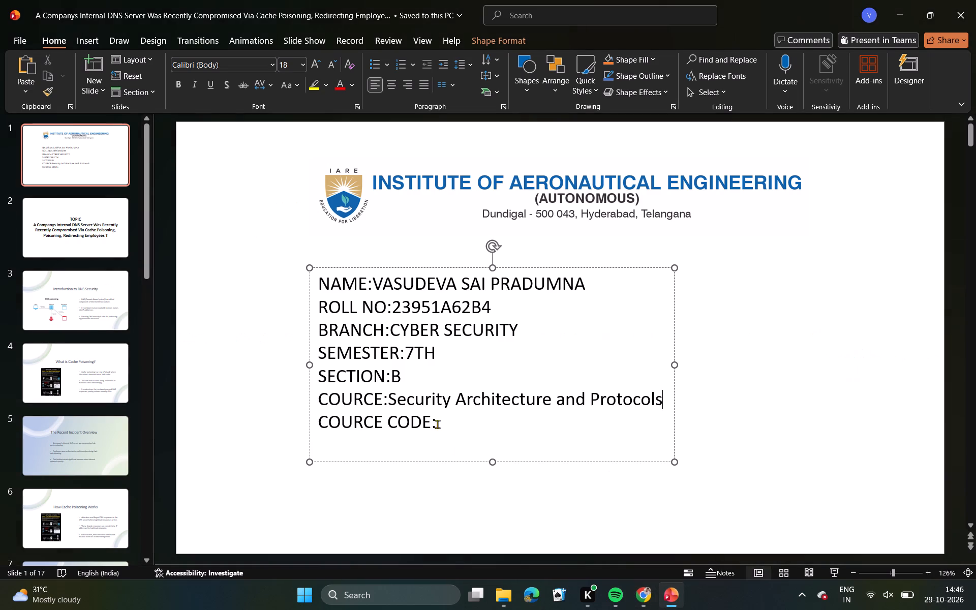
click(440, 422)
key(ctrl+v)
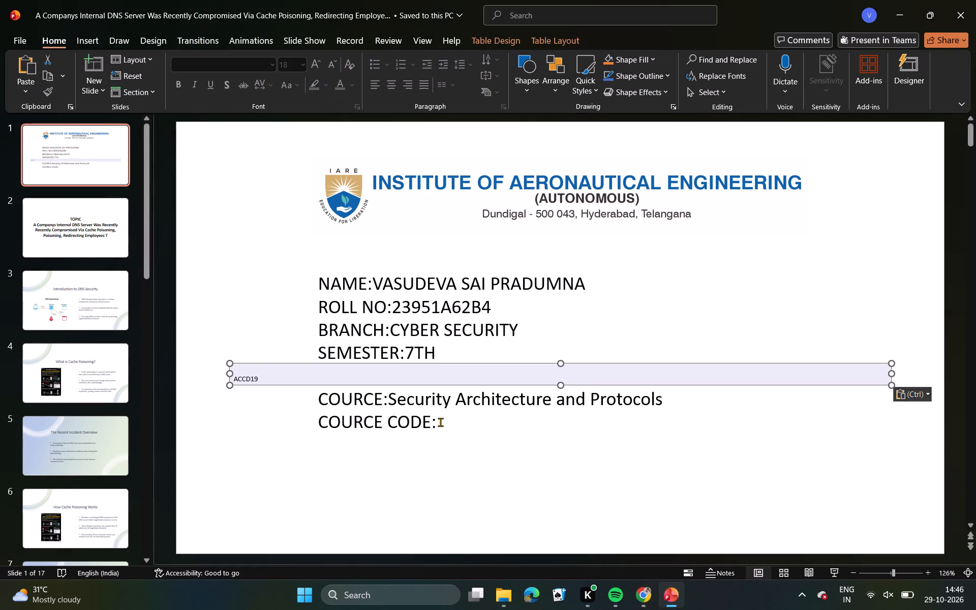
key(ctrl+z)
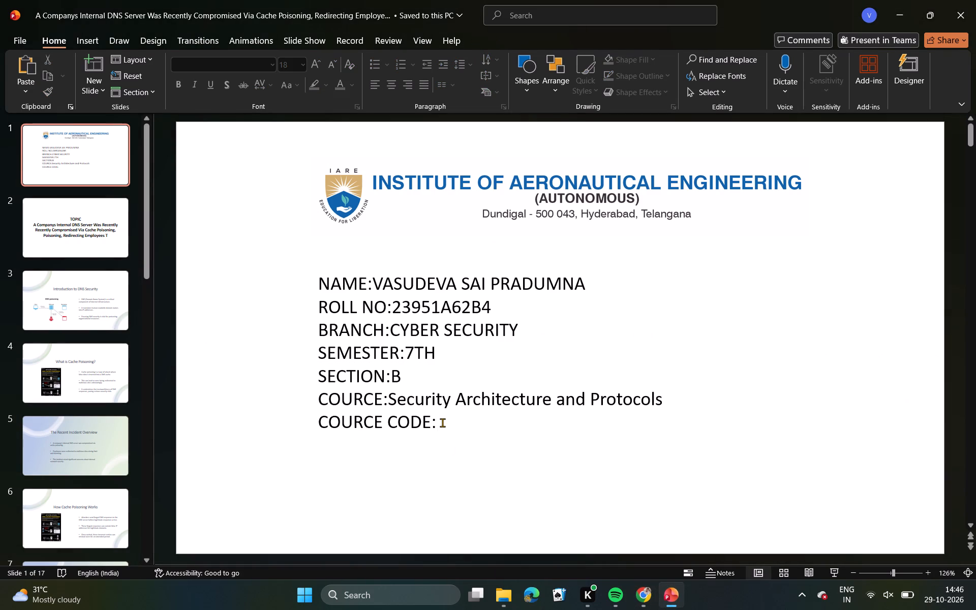
Enter "ACCD19" after "COURCE CODE:" on slide 1.
click(442, 422)
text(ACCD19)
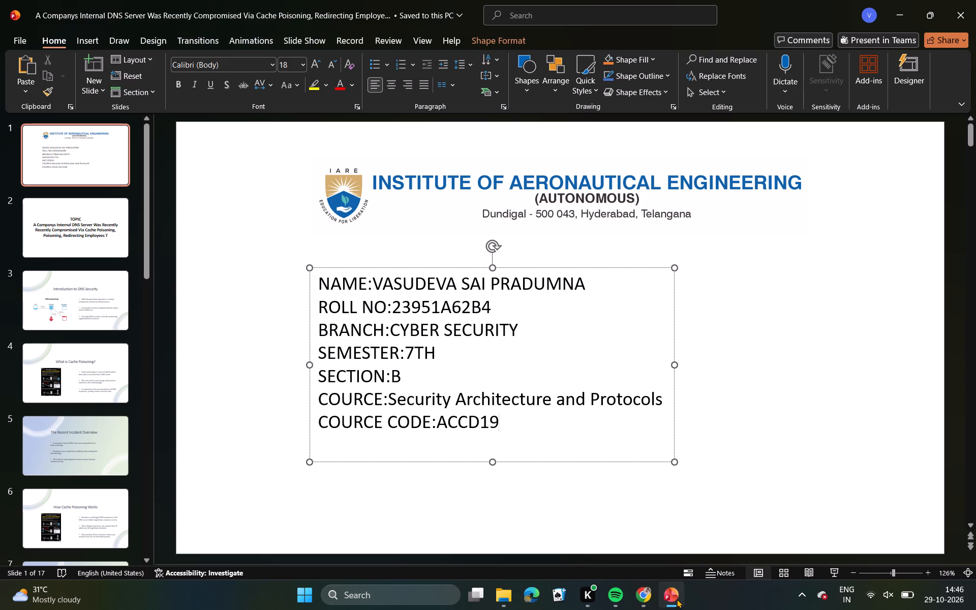
Open the Continuous Internal Assessment (CIA) Marks page in Chrome, review the Semester 7 marks, and return to PowerPoint.
click(640, 586)
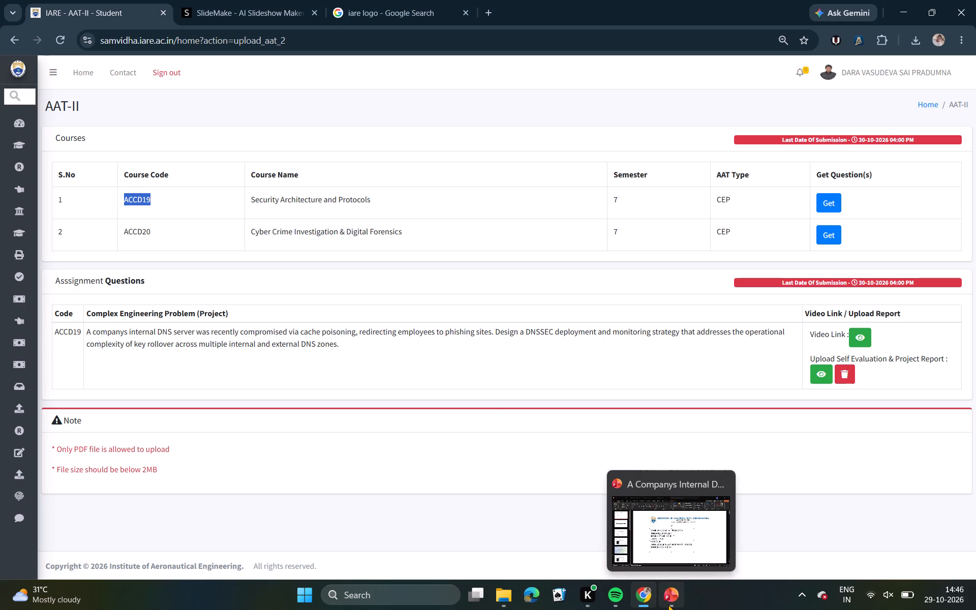
click(47, 142)
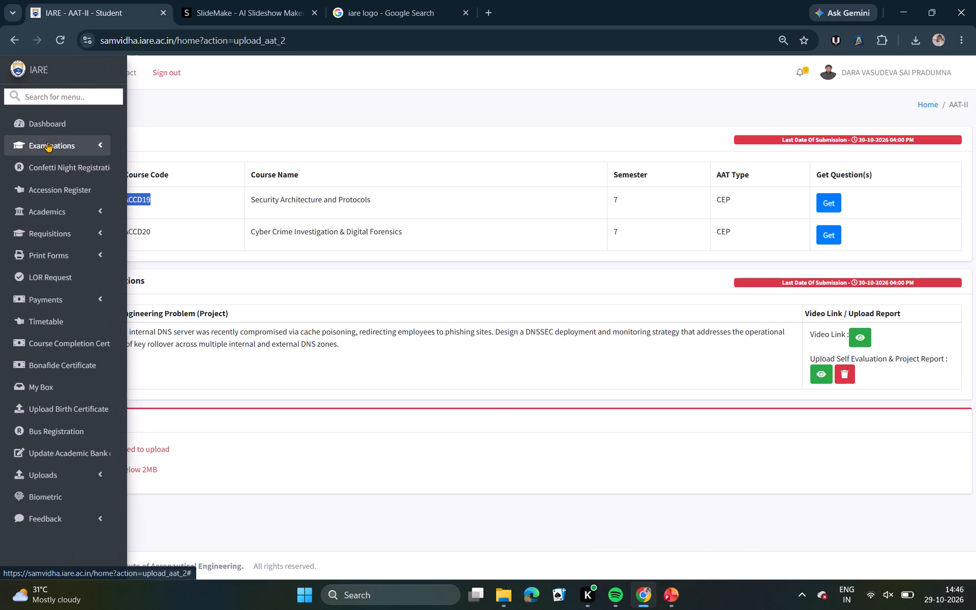
click(47, 164)
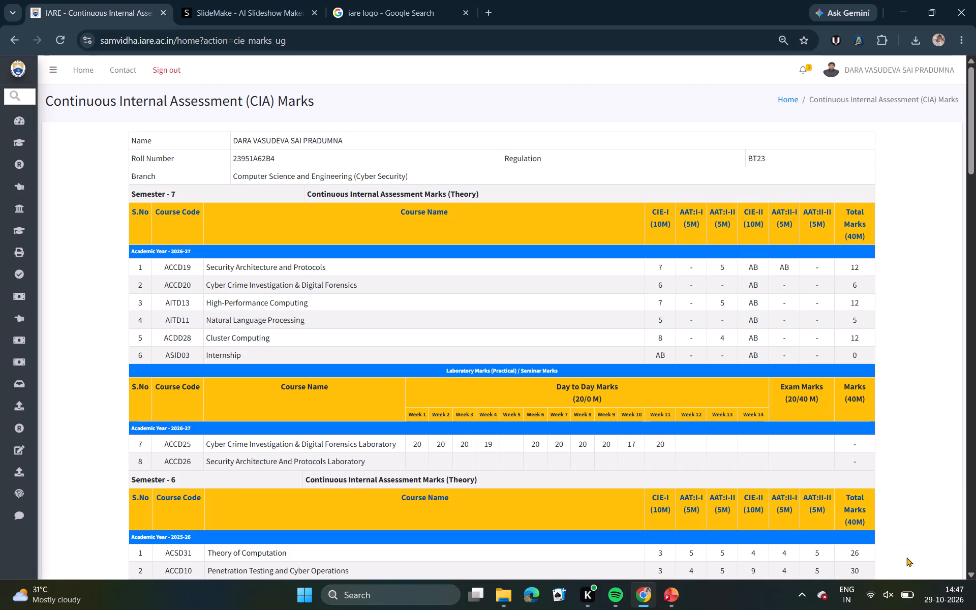
click(672, 595)
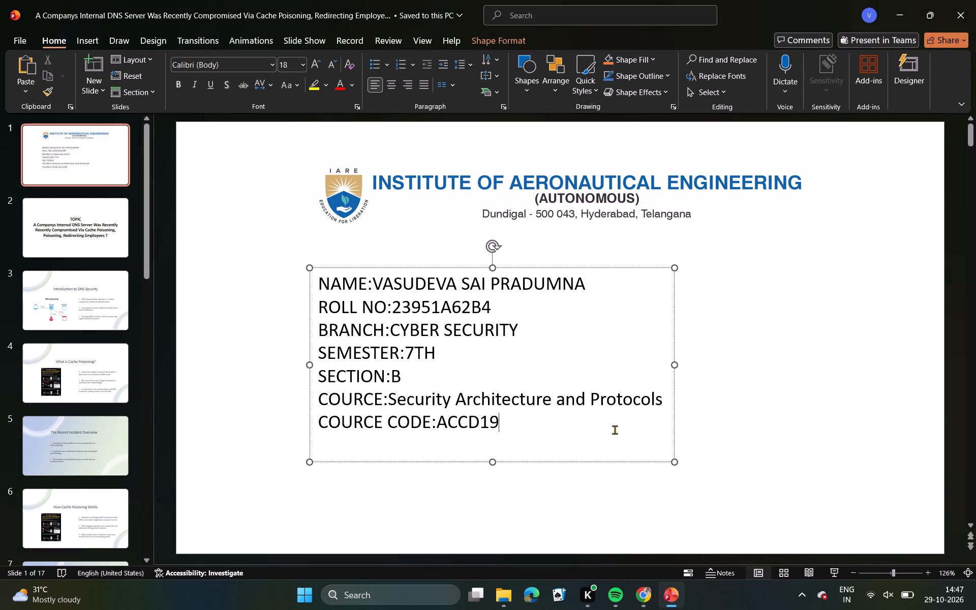
Reopen the AAT-II page in Chrome, get the assigned question for ACCD20, and copy its full text.
click(637, 593)
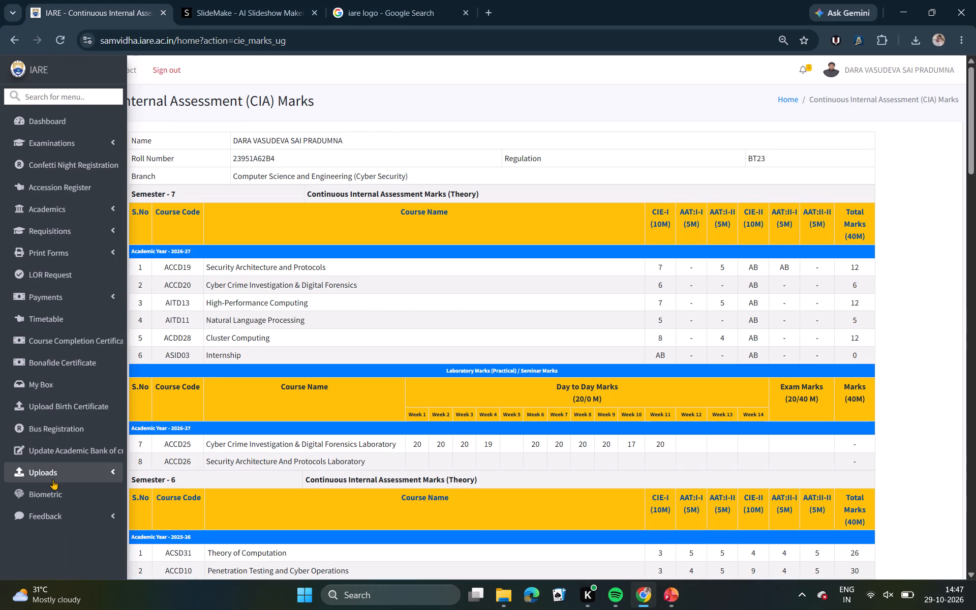
click(53, 479)
scroll(53, 479, down, 4)
click(53, 479)
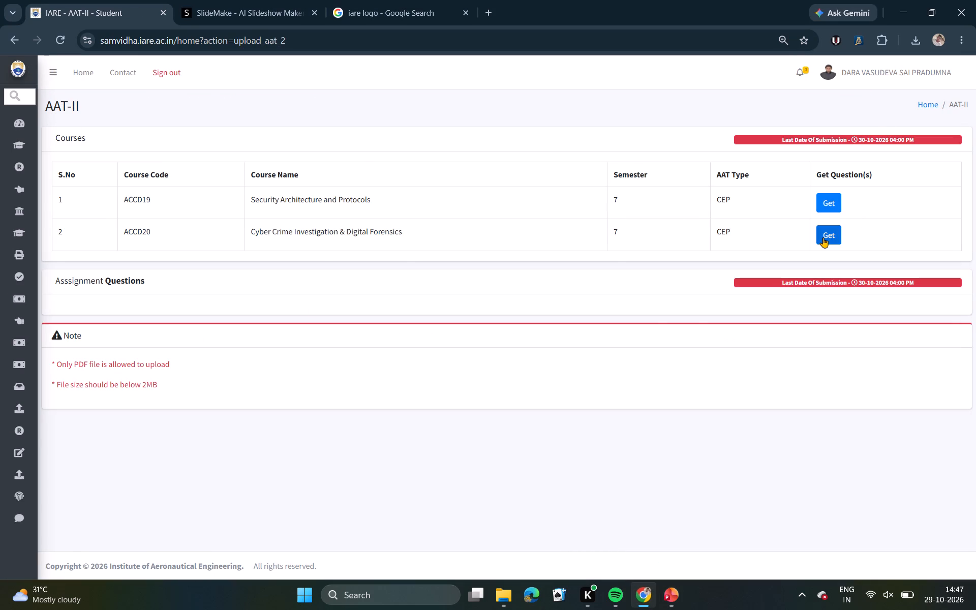
click(823, 237)
click(485, 382)
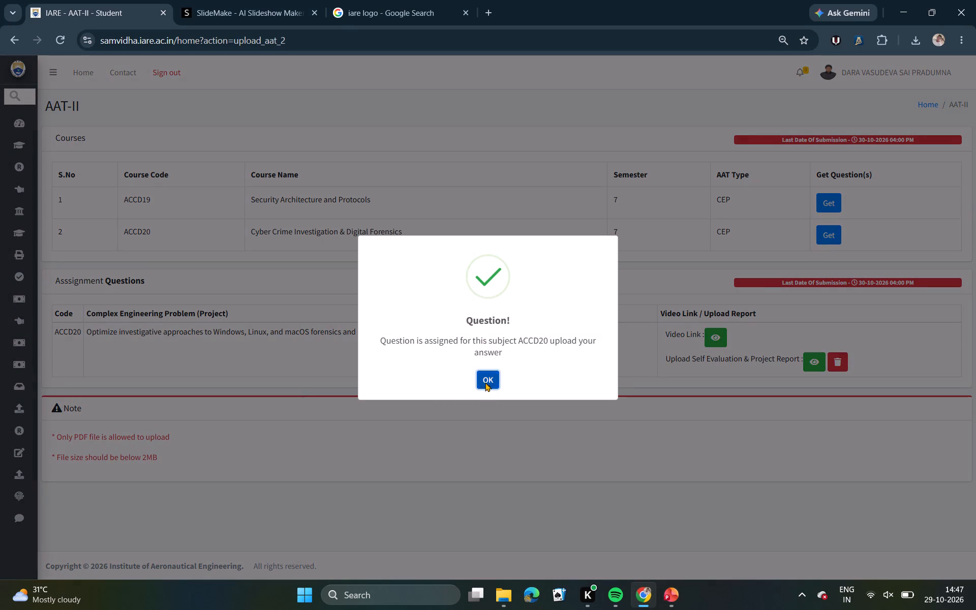
click(825, 203)
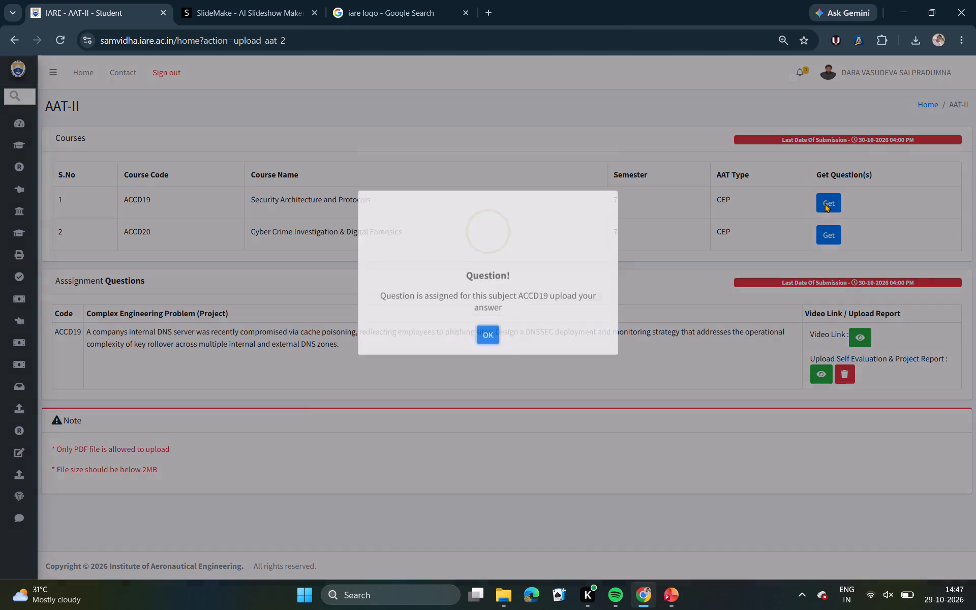
click(489, 375)
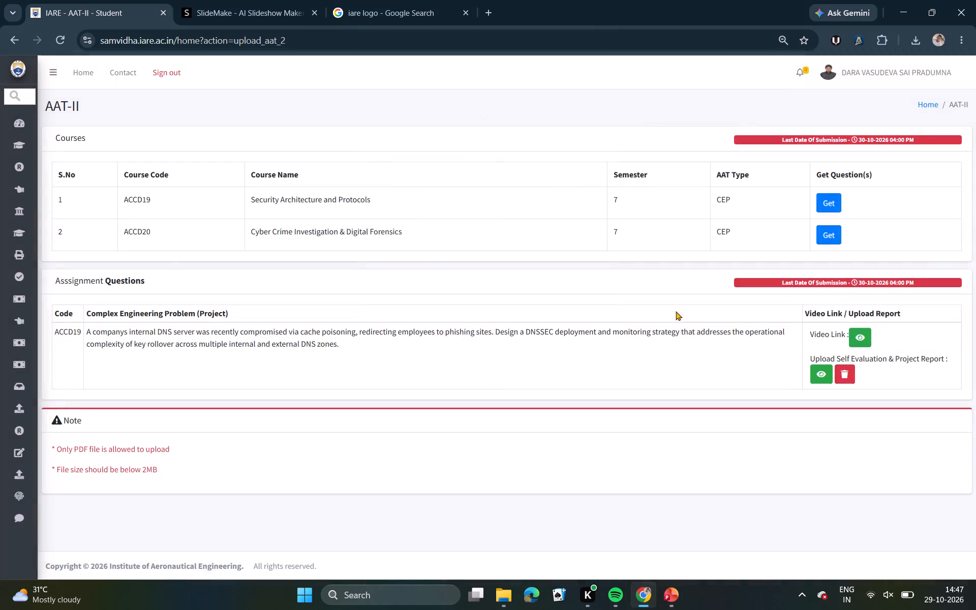
click(826, 240)
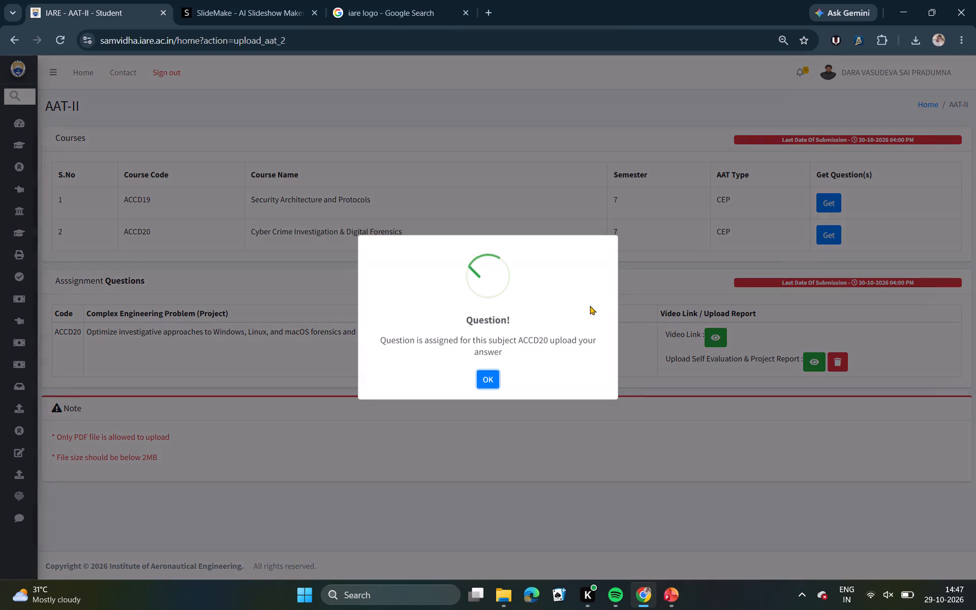
click(486, 378)
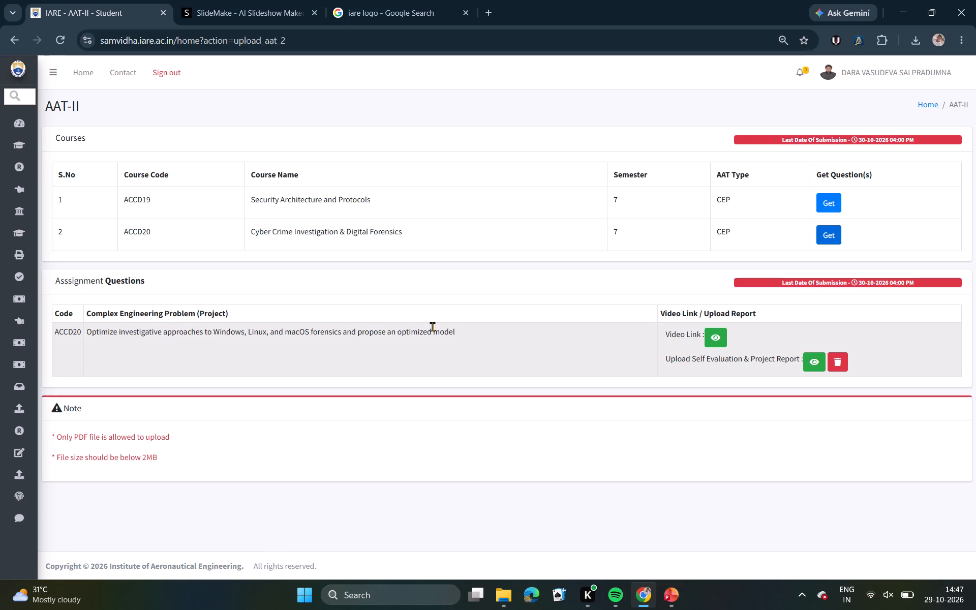
drag(457, 330, 101, 343)
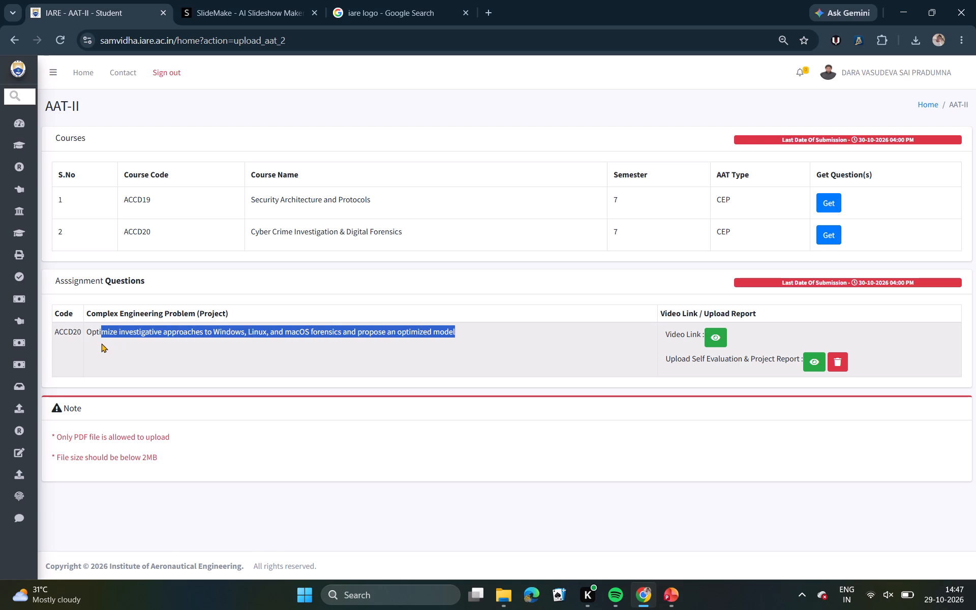
drag(101, 343, 83, 339)
key(ctrl+c)
In SlideMake, replace the topic with the copied question "Optimize investigative approaches to Windows, Linux, and macOS forensics and propose an optimized model".
click(212, 1)
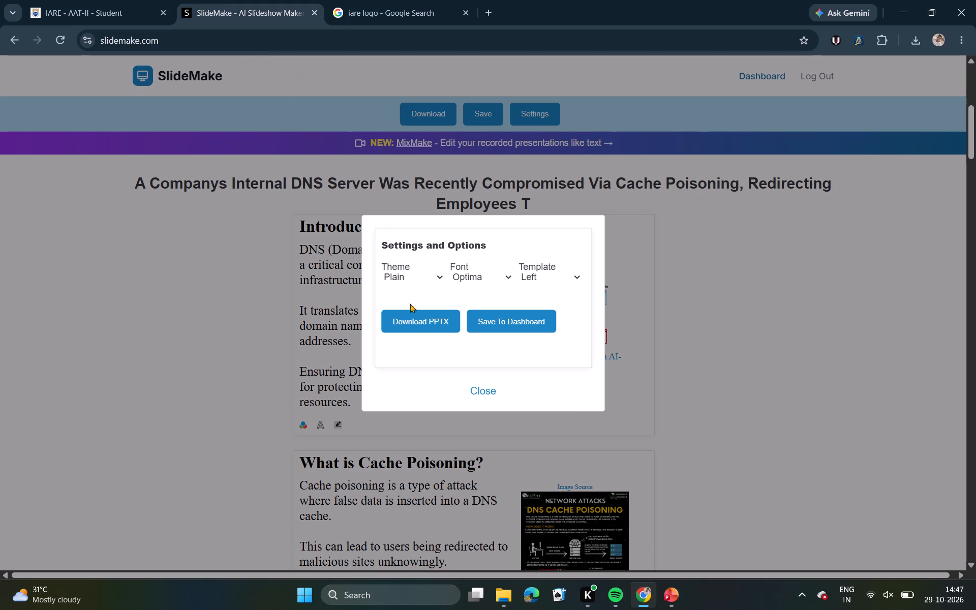
click(476, 392)
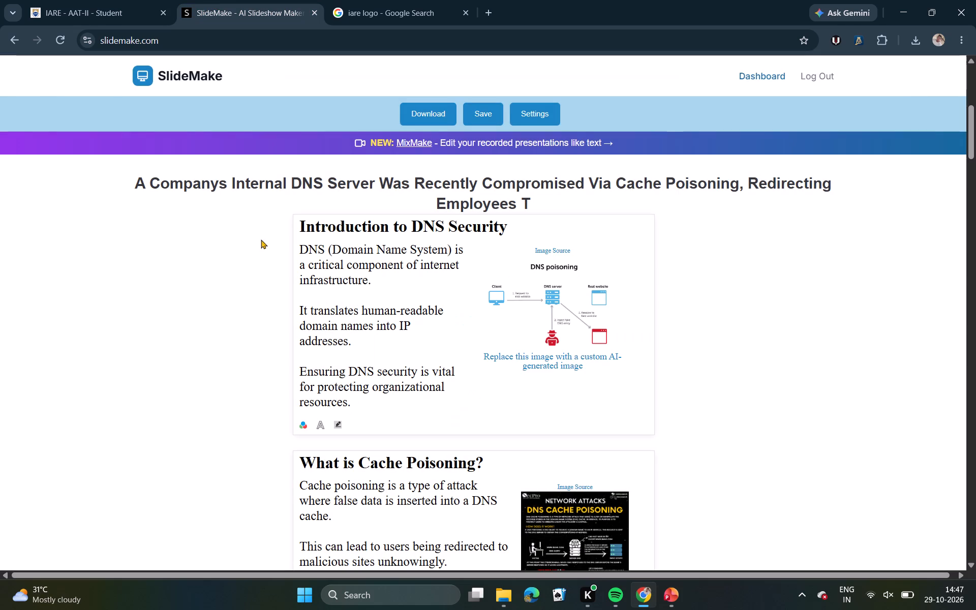
scroll(409, 189, up, 7)
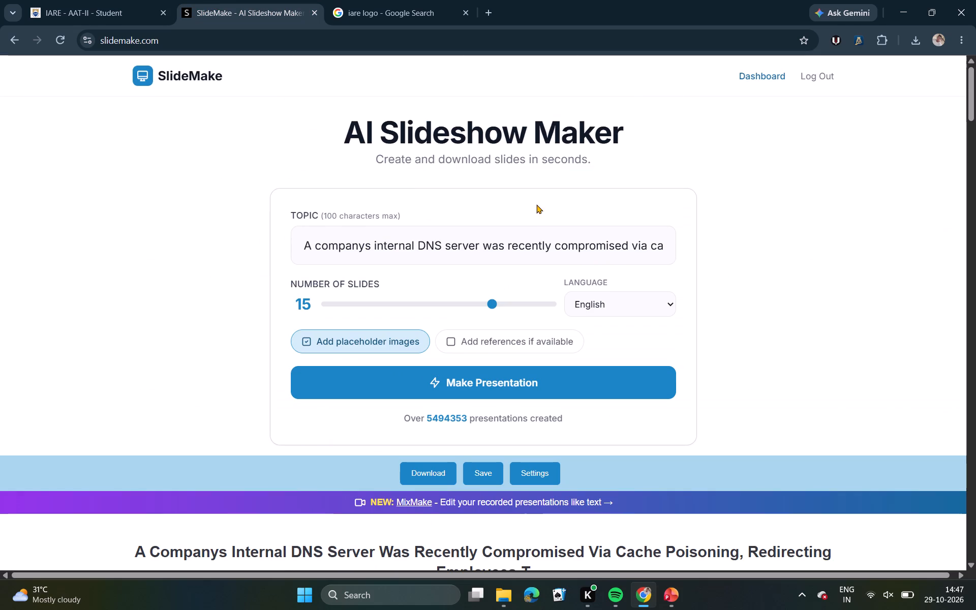
click(644, 250)
key(Right)
key(Right)
key(Right)
key(Right)
key(Right)
key(Right)
key(Right)
key(Right)
key(Right)
key(Right)
key(Right)
key(Right)
key(Right)
key(Right)
key(Right)
key(Right)
key(Right)
key(Right)
key(Right)
key(Right)
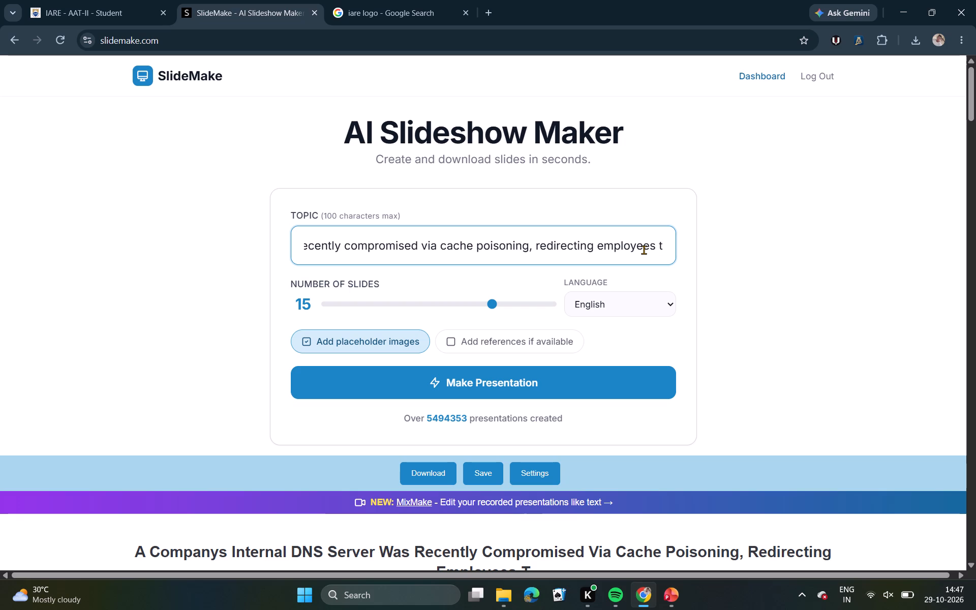
key(BackSpace)
key(BackSpace)
key(BackSpace)
key(BackSpace)
key(BackSpace)
key(BackSpace)
key(BackSpace)
key(BackSpace)
key(BackSpace)
key(BackSpace)
key(BackSpace)
key(BackSpace)
key(BackSpace)
key(BackSpace)
key(BackSpace)
key(BackSpace)
key(BackSpace)
key(BackSpace)
key(BackSpace)
key(BackSpace)
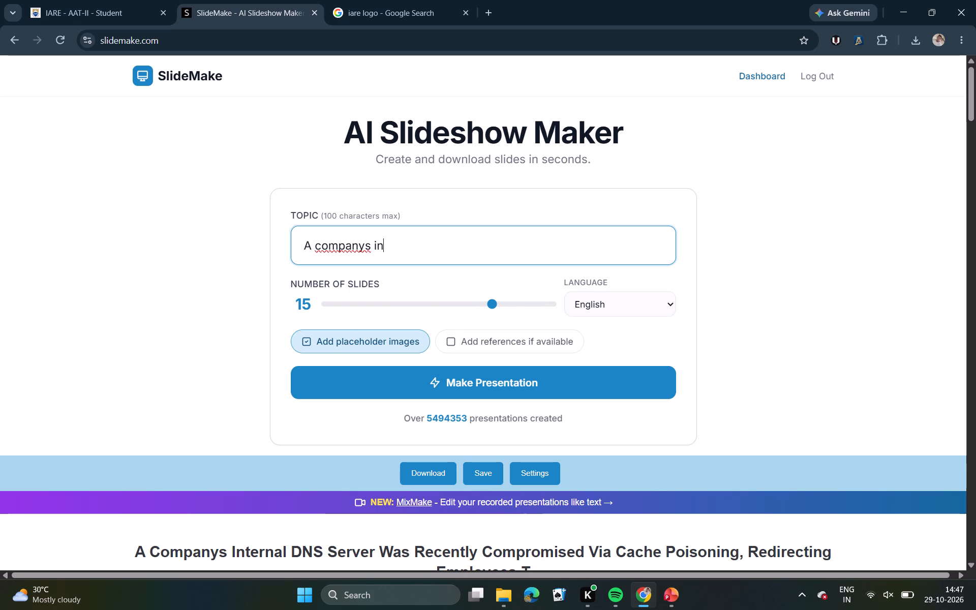
key(ctrl+v)
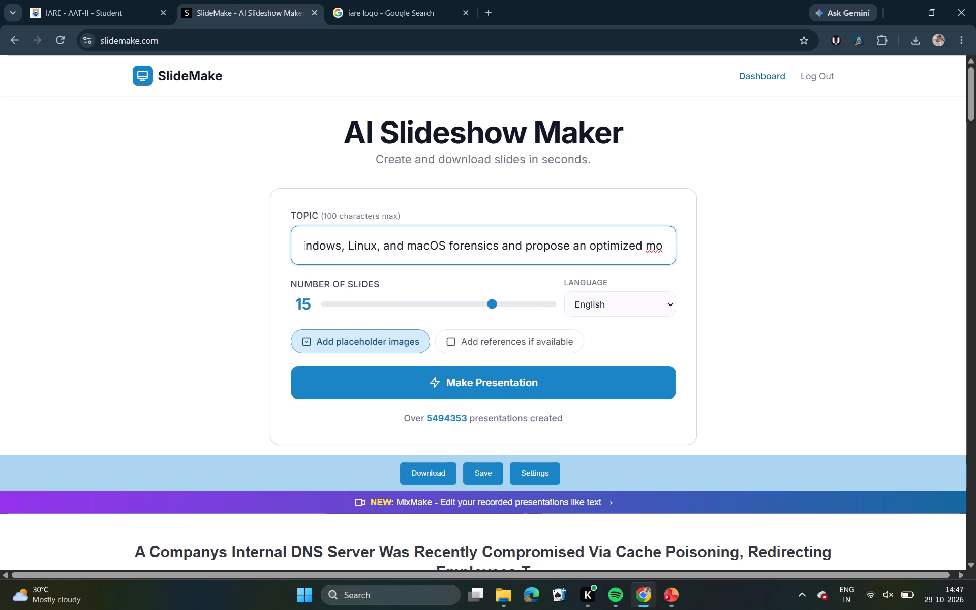
Go back to the AAT-II page to check the wording of the ACCD20 question.
click(71, 1)
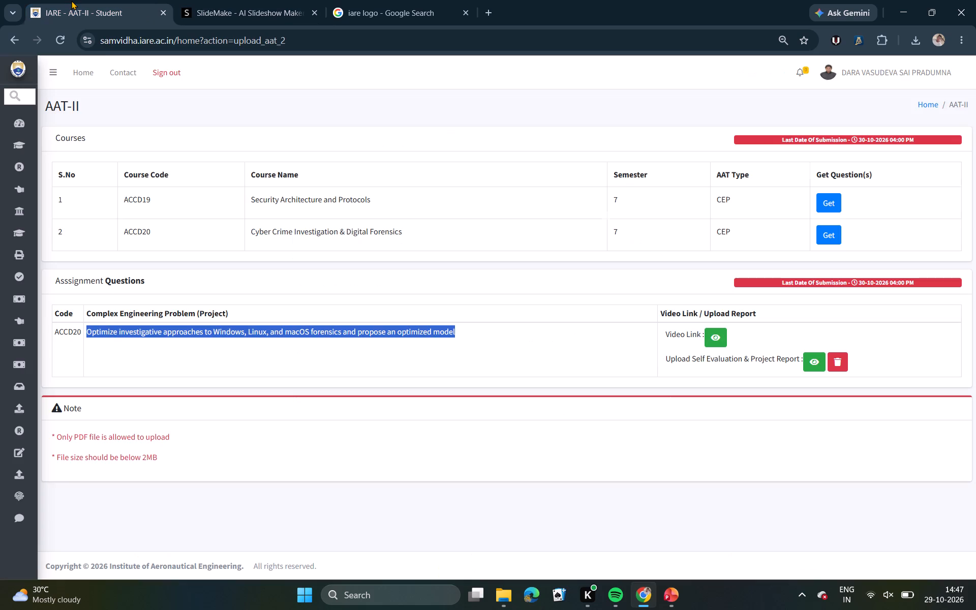
Return to SlideMake and check how much of the forensics question fits in the presentation topic.
click(244, 3)
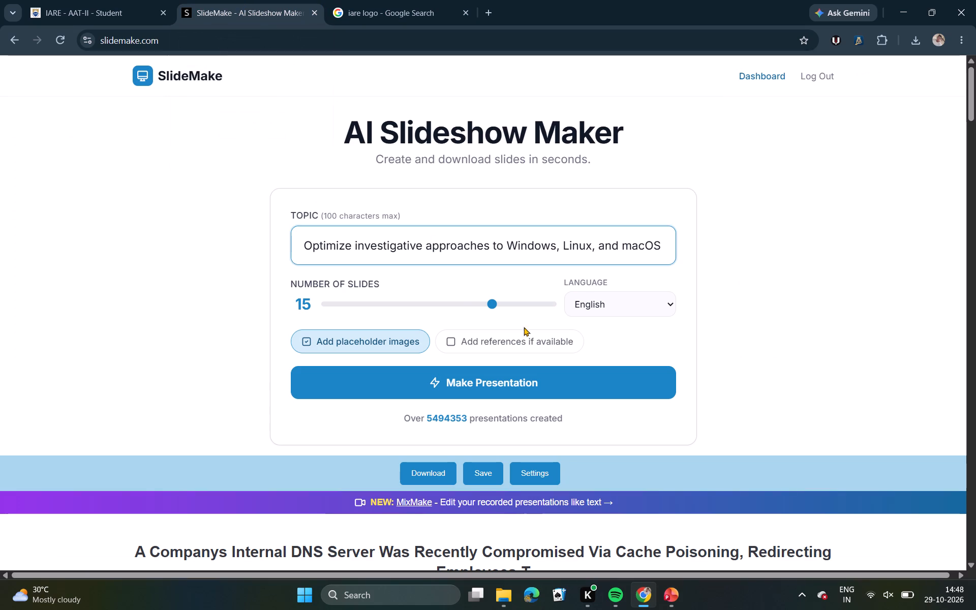
click(372, 250)
drag(372, 250, 415, 252)
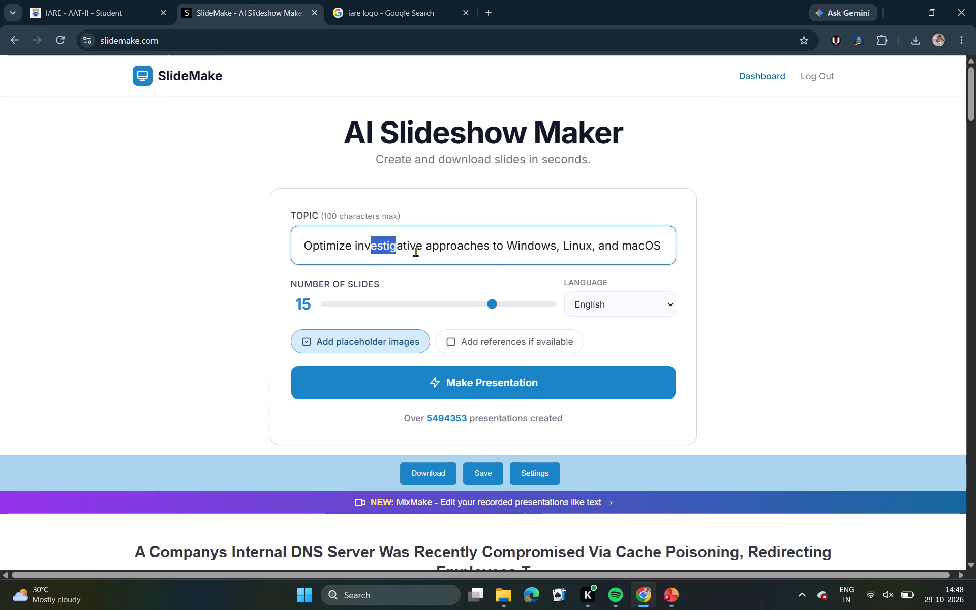
drag(415, 252, 698, 275)
click(698, 275)
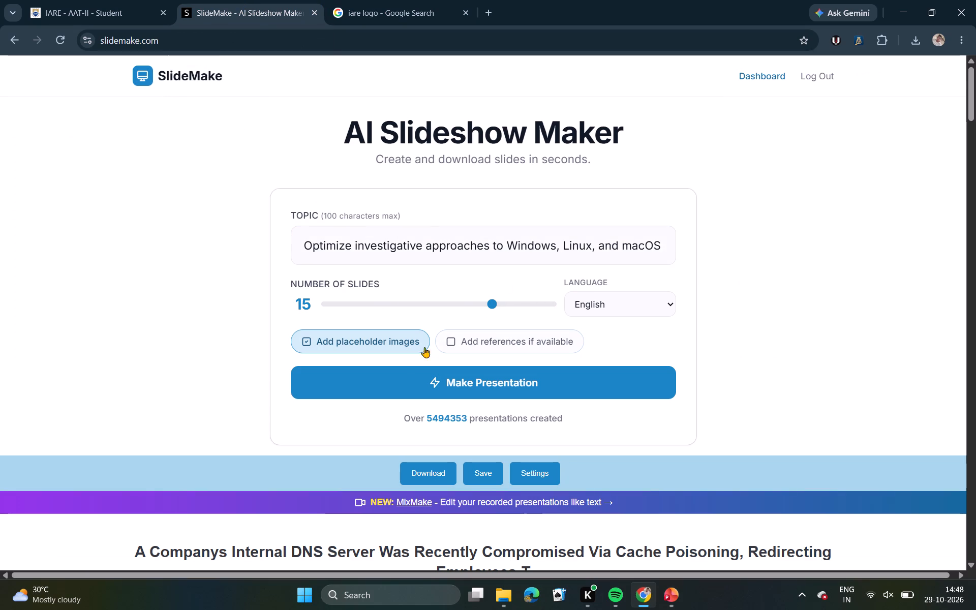
On the AAT-II page, get the assigned questions for ACCD20 and ACCD19, and compare the latter with slide 2's topic in PowerPoint.
click(96, 9)
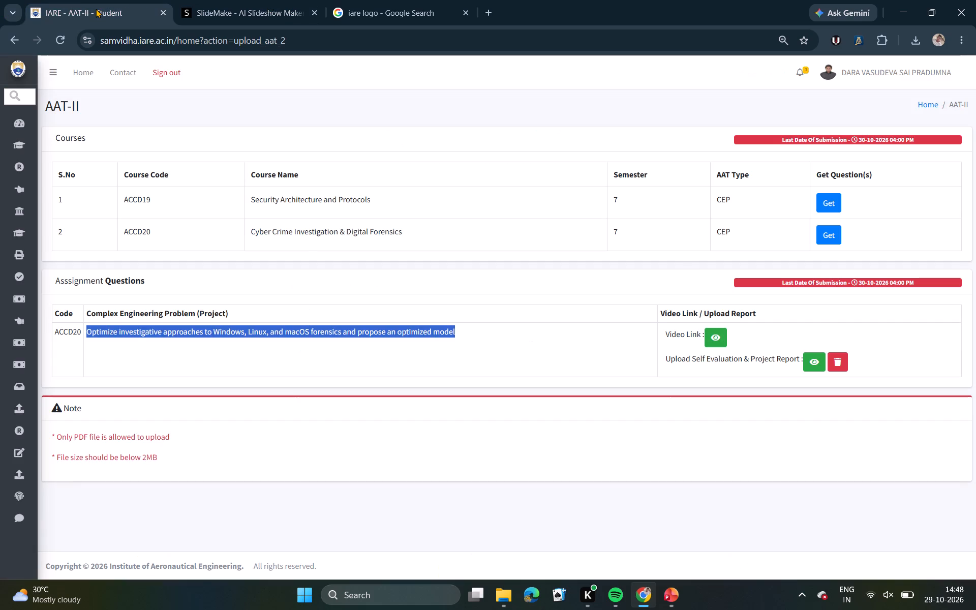
click(836, 231)
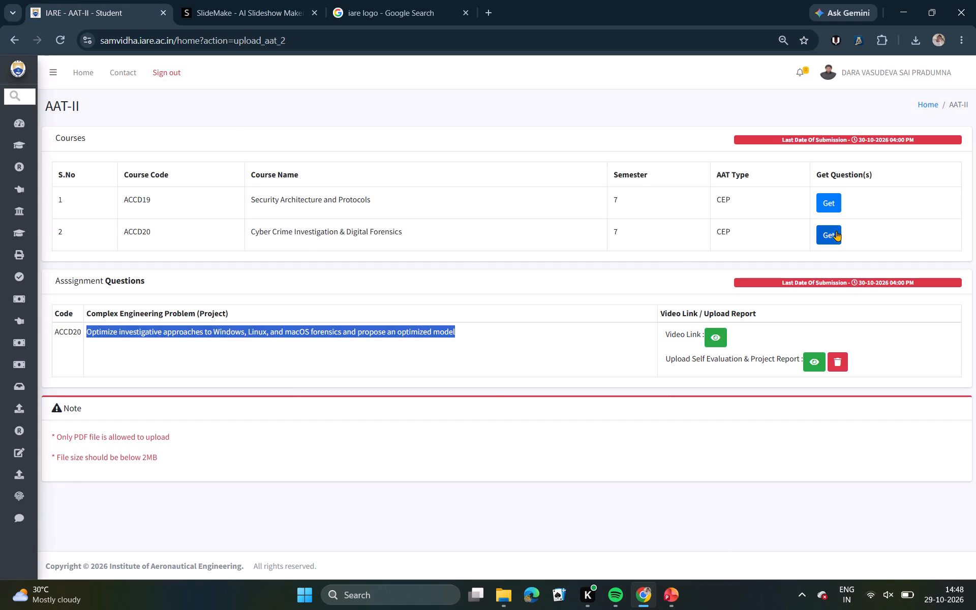
click(497, 381)
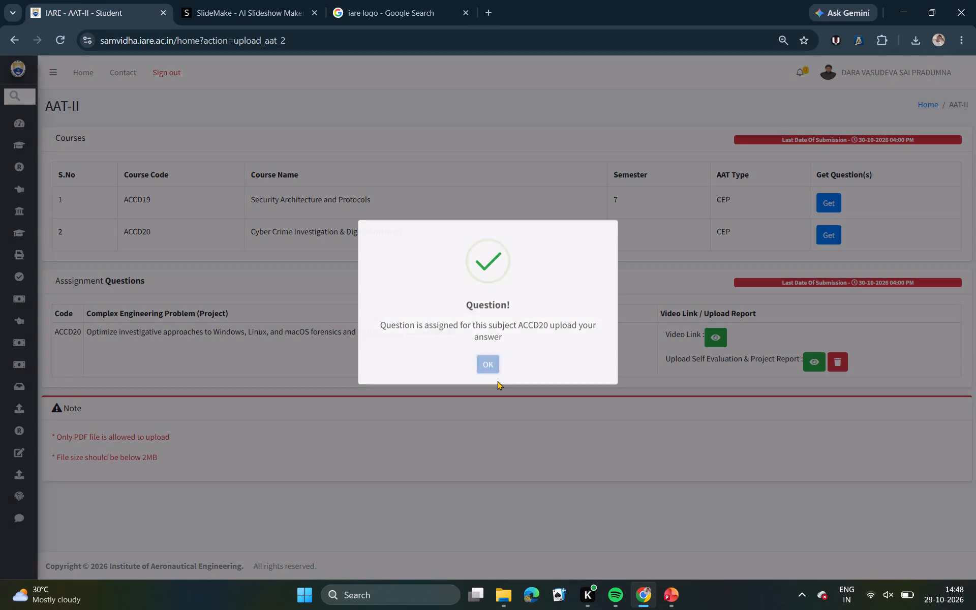
click(822, 201)
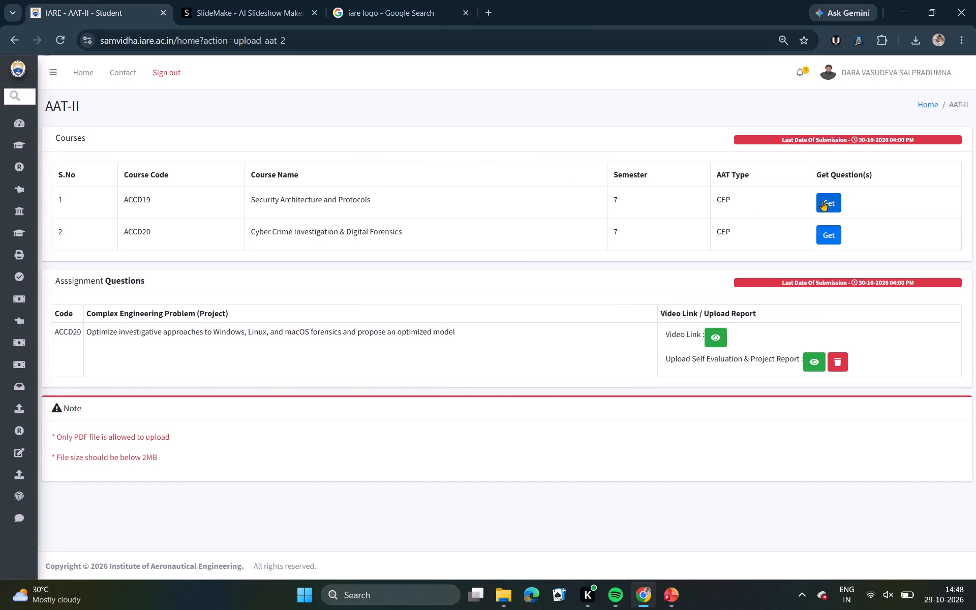
click(486, 383)
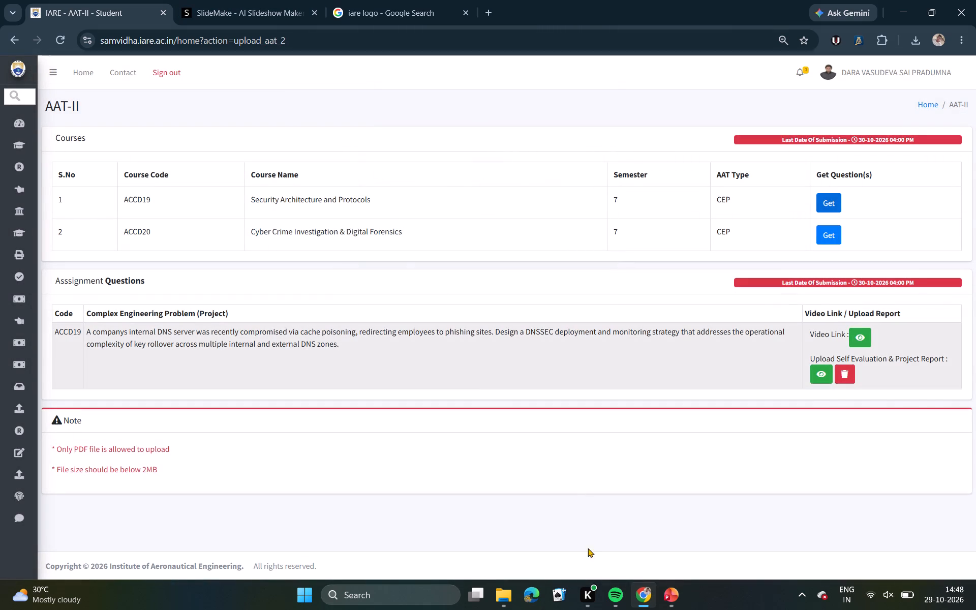
click(659, 597)
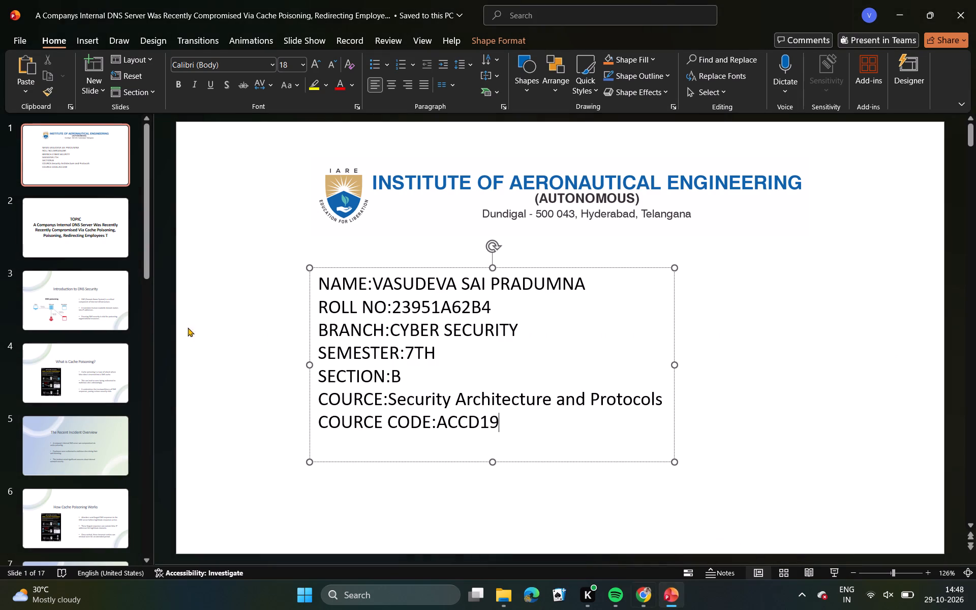
click(65, 223)
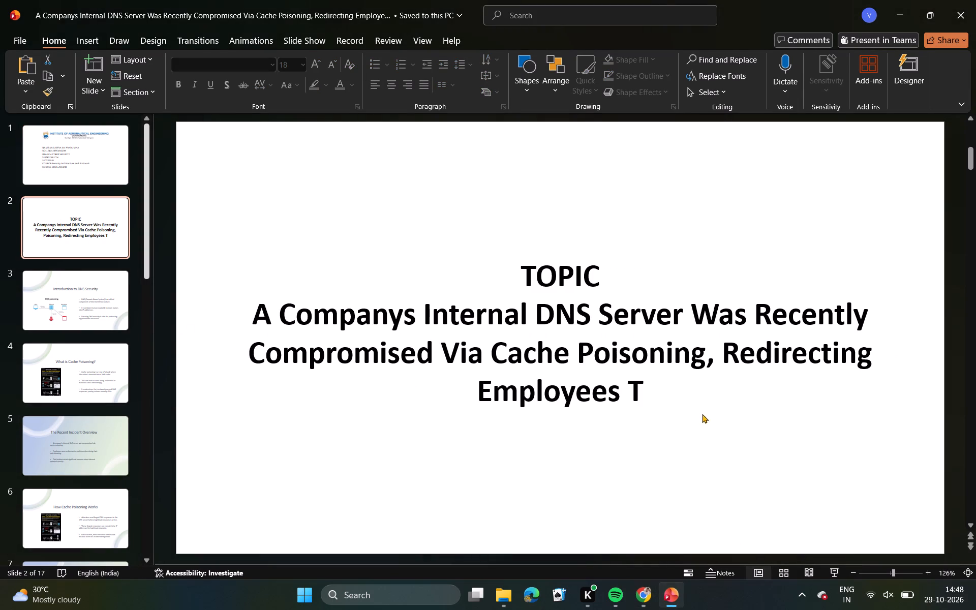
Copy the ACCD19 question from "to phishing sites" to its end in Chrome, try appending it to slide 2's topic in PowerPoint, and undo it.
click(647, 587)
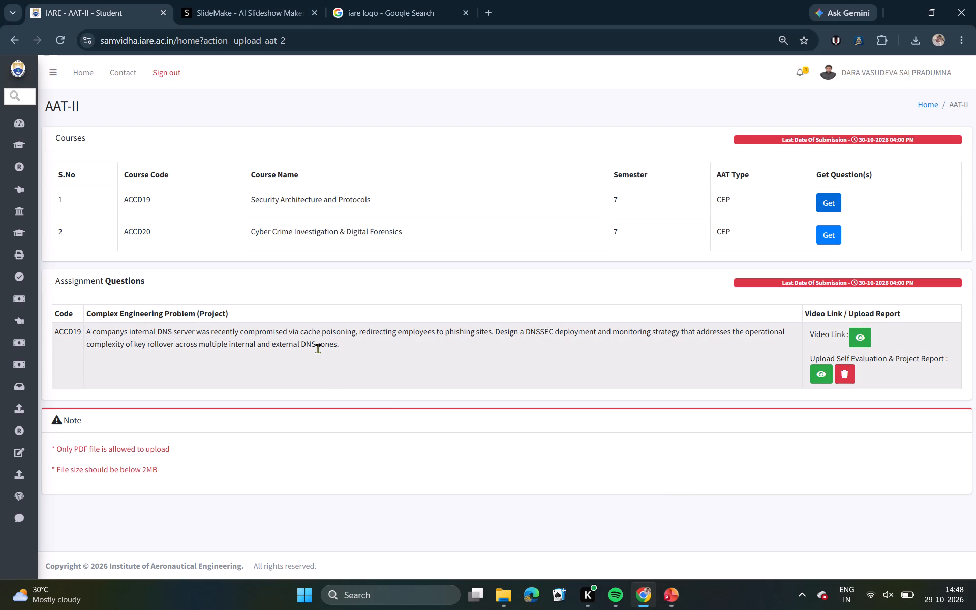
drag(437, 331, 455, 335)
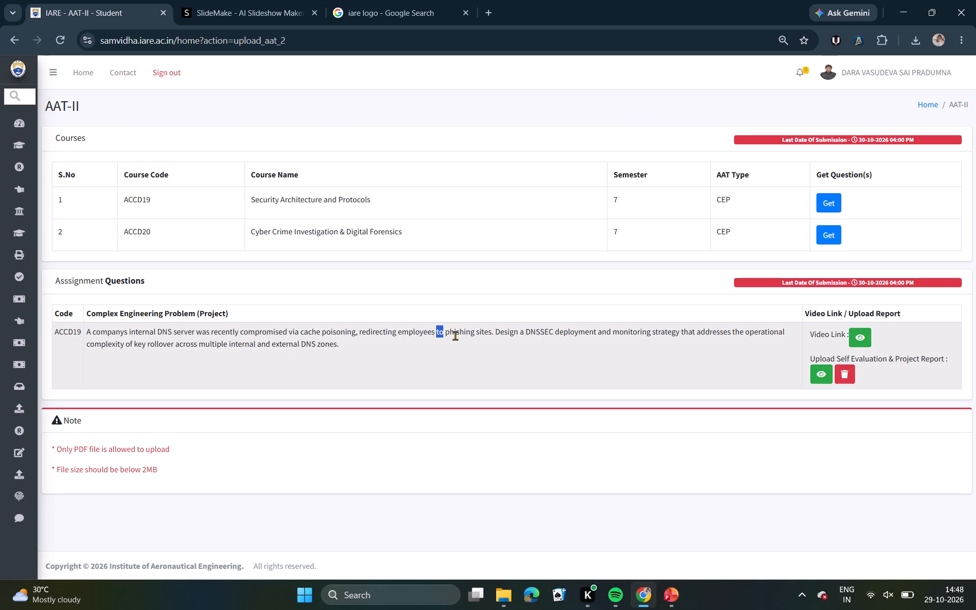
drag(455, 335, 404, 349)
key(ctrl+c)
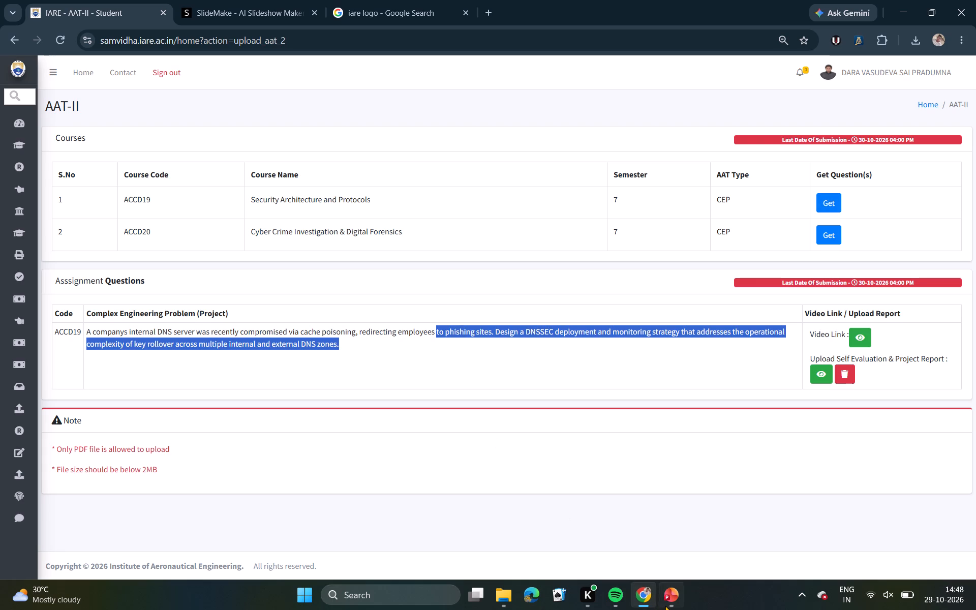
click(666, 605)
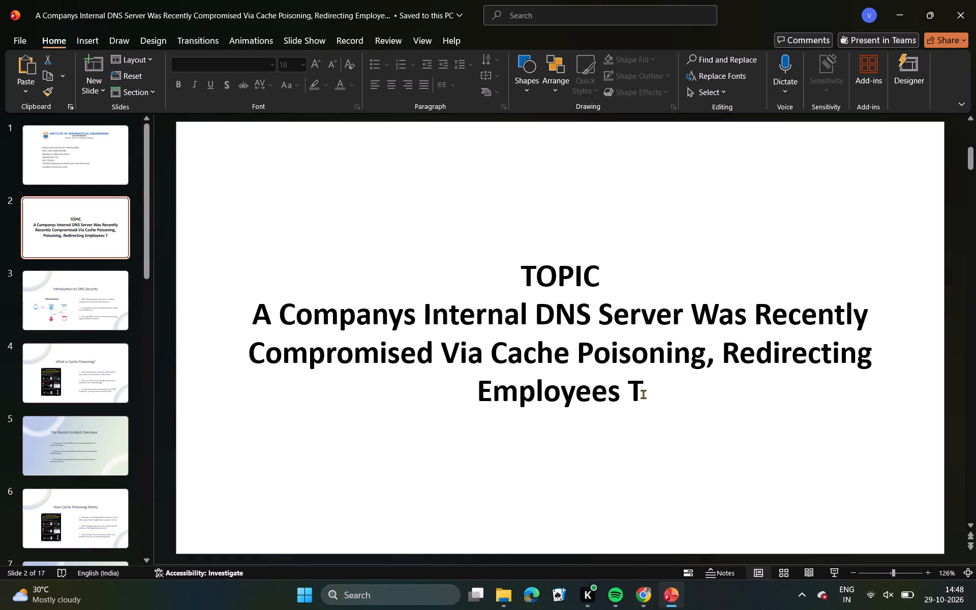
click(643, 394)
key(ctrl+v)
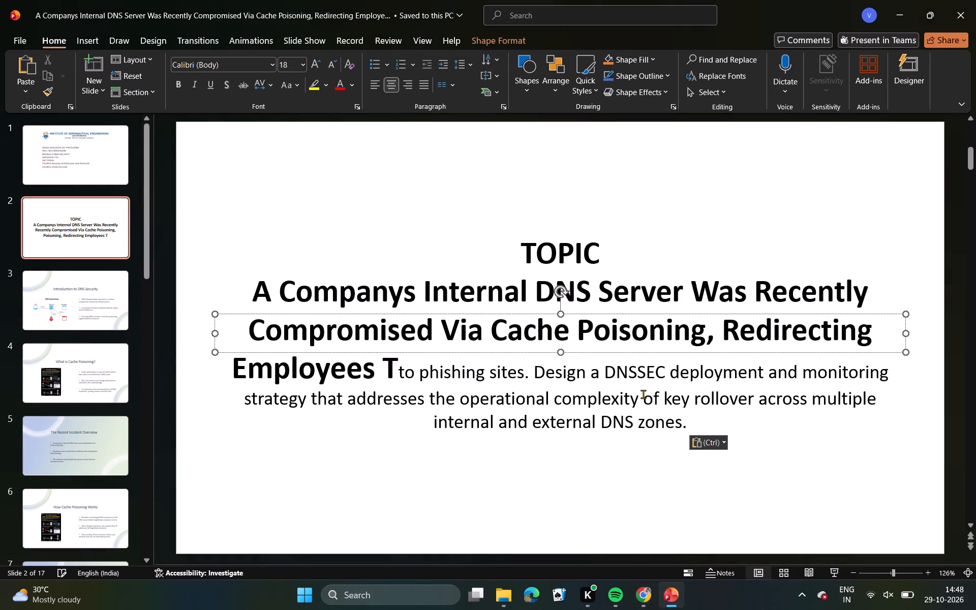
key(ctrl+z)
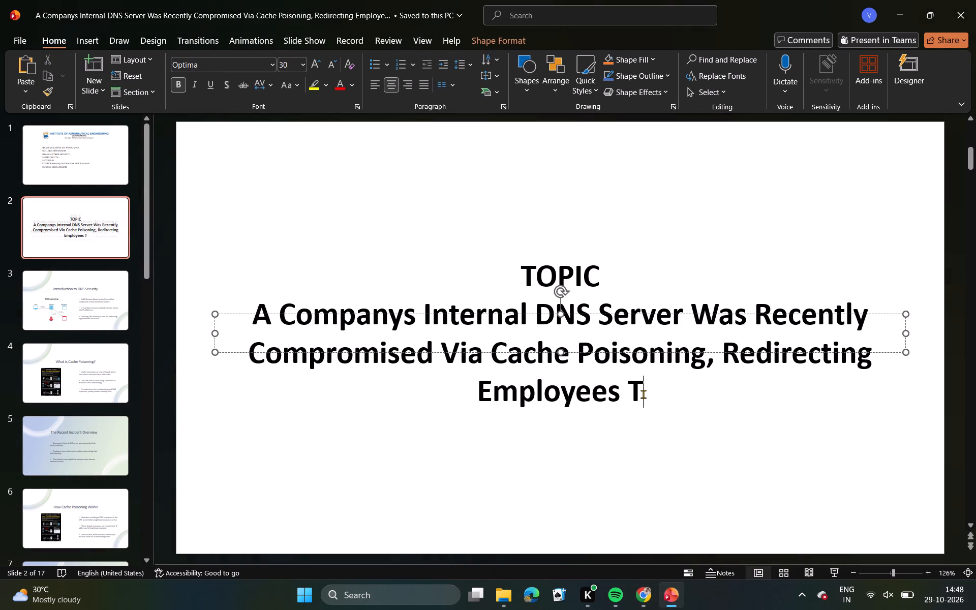
Delete the stray "T" after "Employees" at the end of slide 2's topic title.
key(BackSpace)
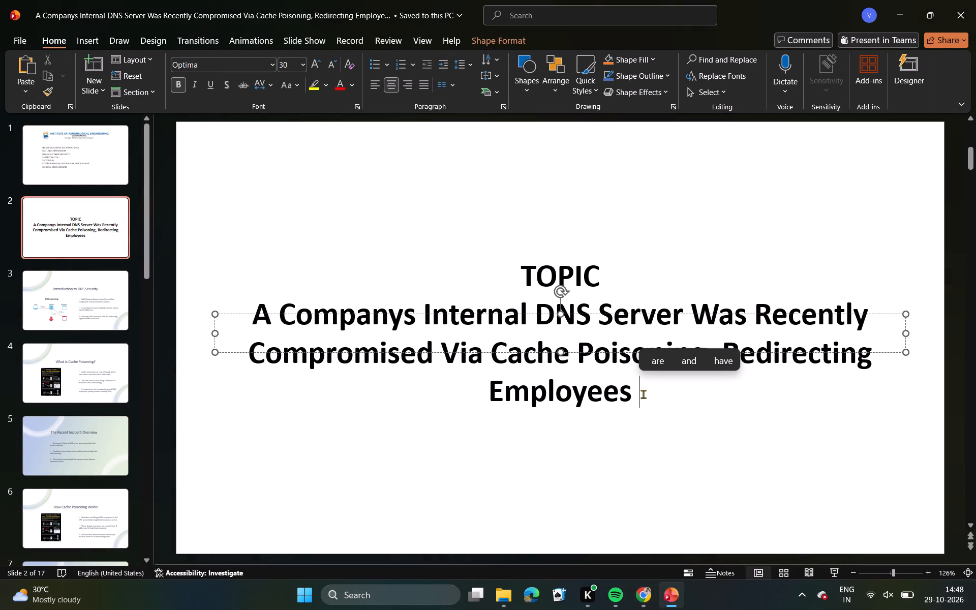
click(771, 254)
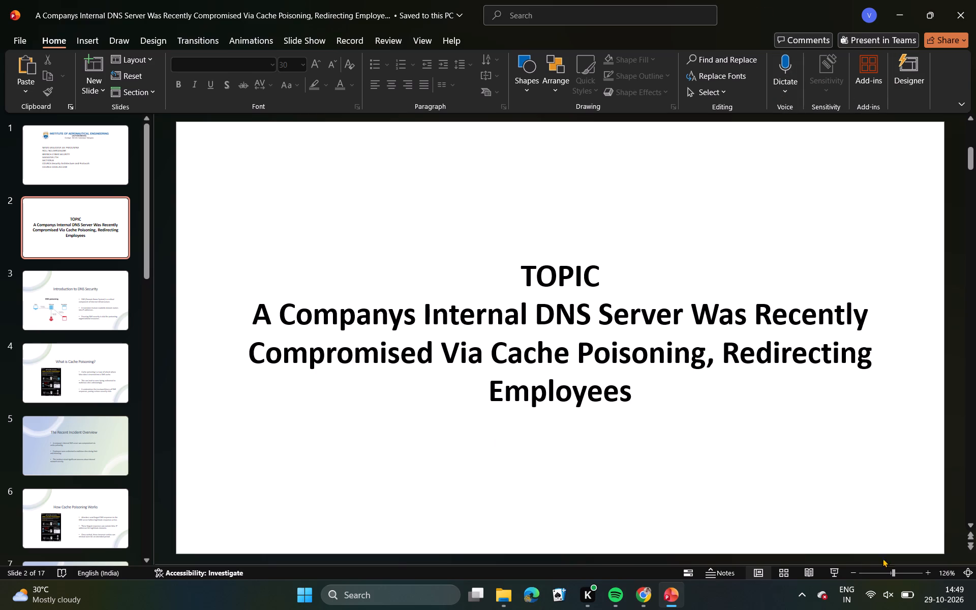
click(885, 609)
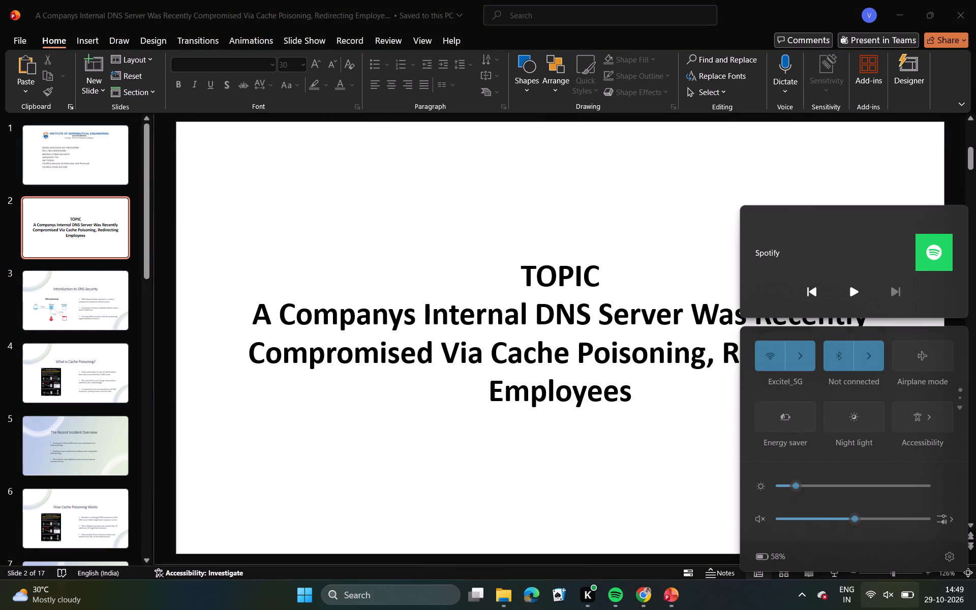
Open the Continuous Internal Assessment (CIA) Marks page in Chrome, look over the Semester 7 marks, and return to PowerPoint.
click(644, 601)
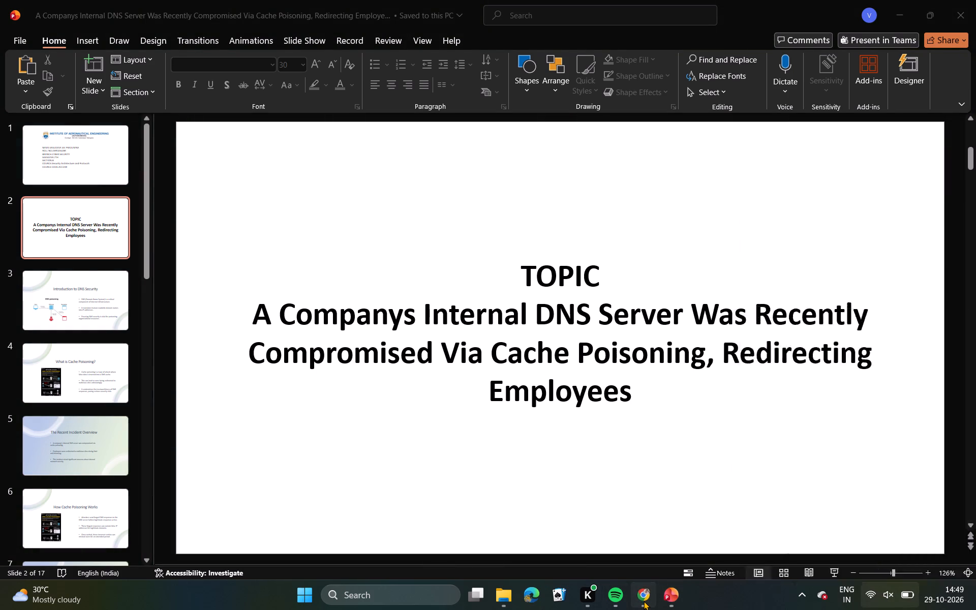
click(66, 146)
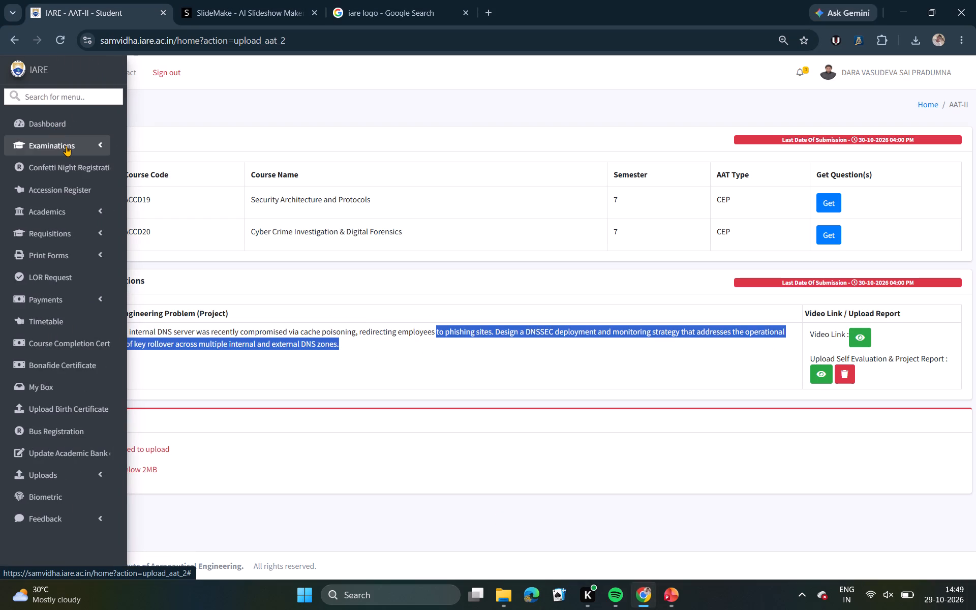
click(64, 163)
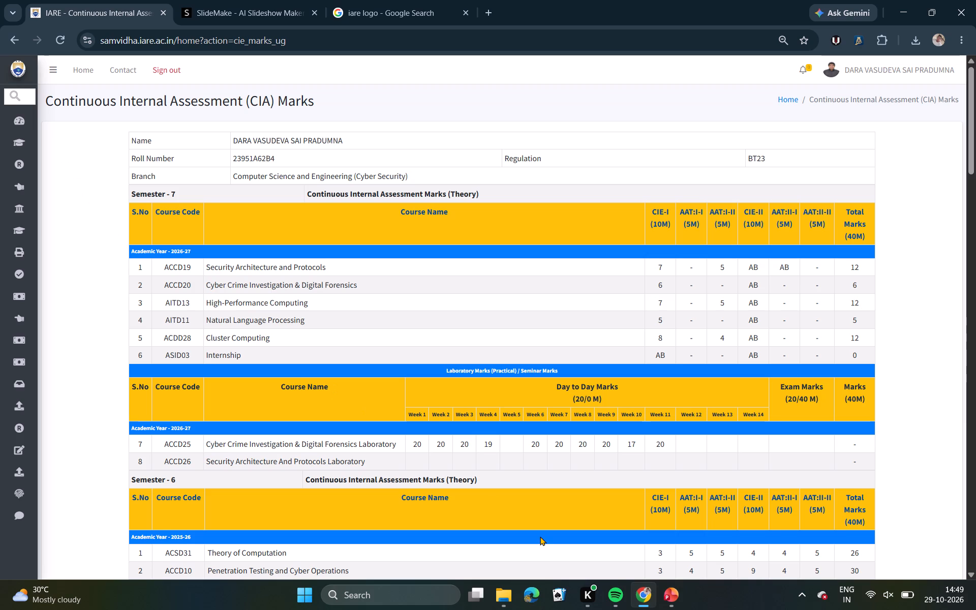
click(667, 605)
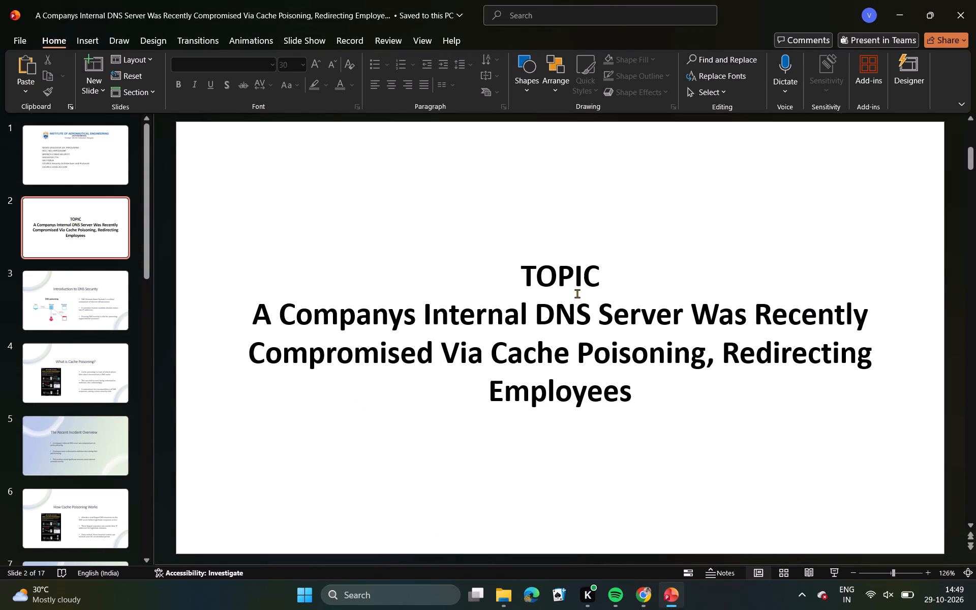
Connect the Airdopes 800 headset over Bluetooth in Windows and return to the presentation.
click(887, 603)
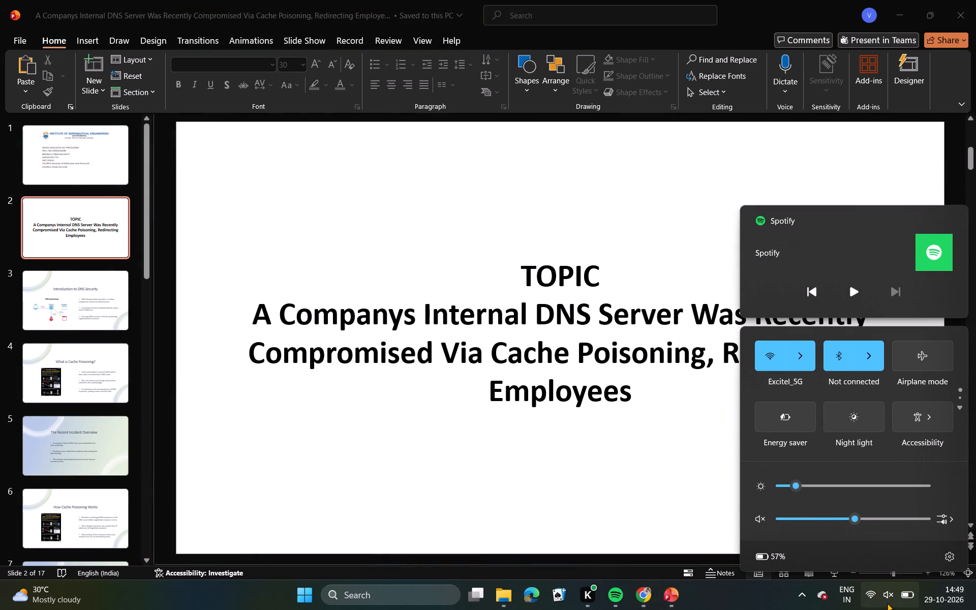
click(873, 362)
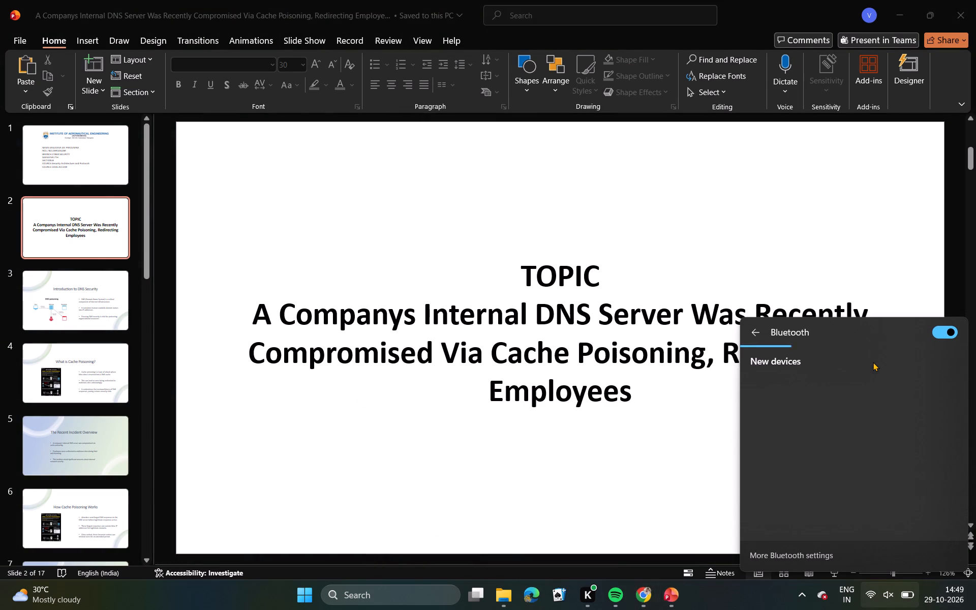
click(852, 424)
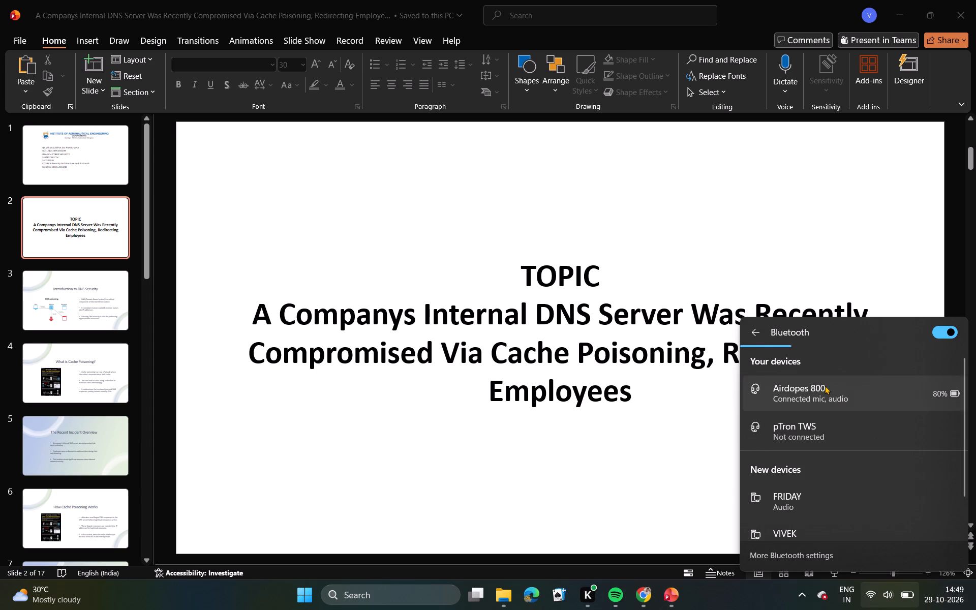
click(940, 237)
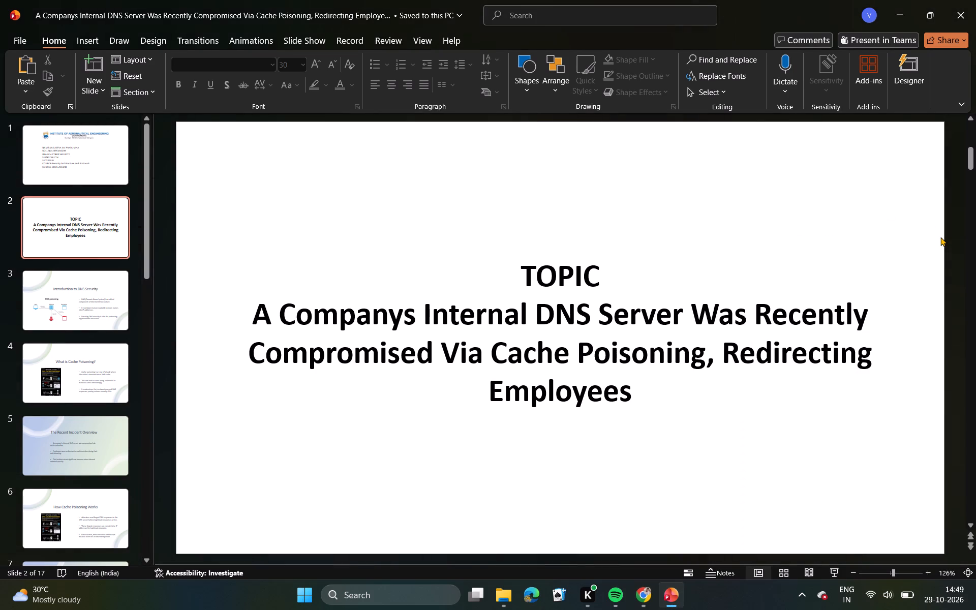
Go to slide 1 and start recording the presentation from the beginning.
click(73, 156)
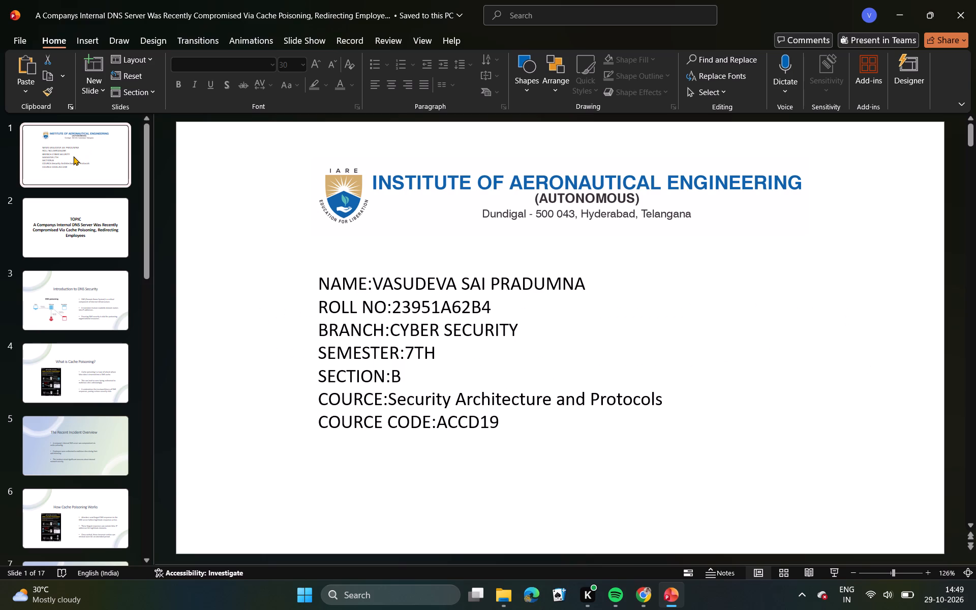
click(351, 39)
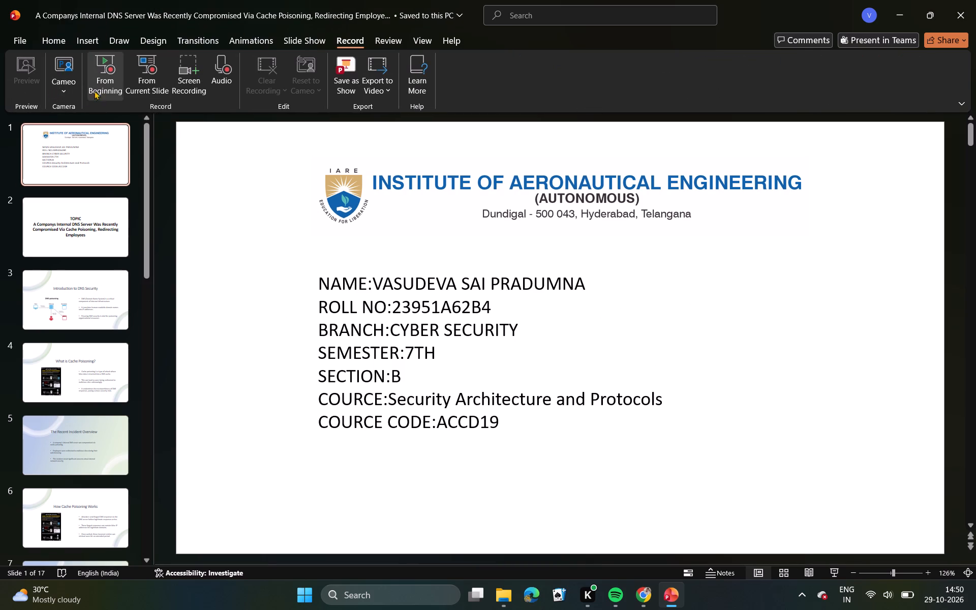
click(96, 82)
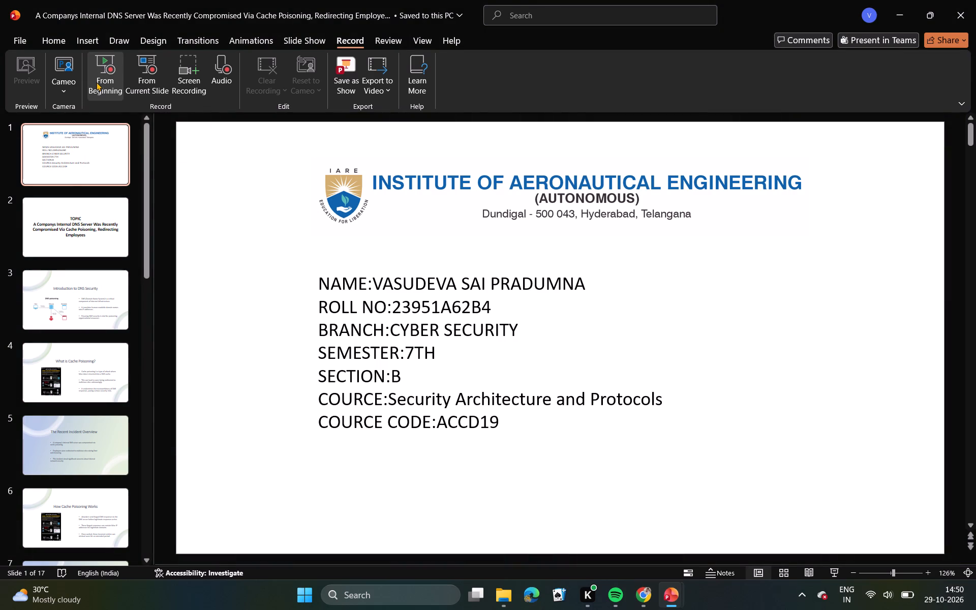
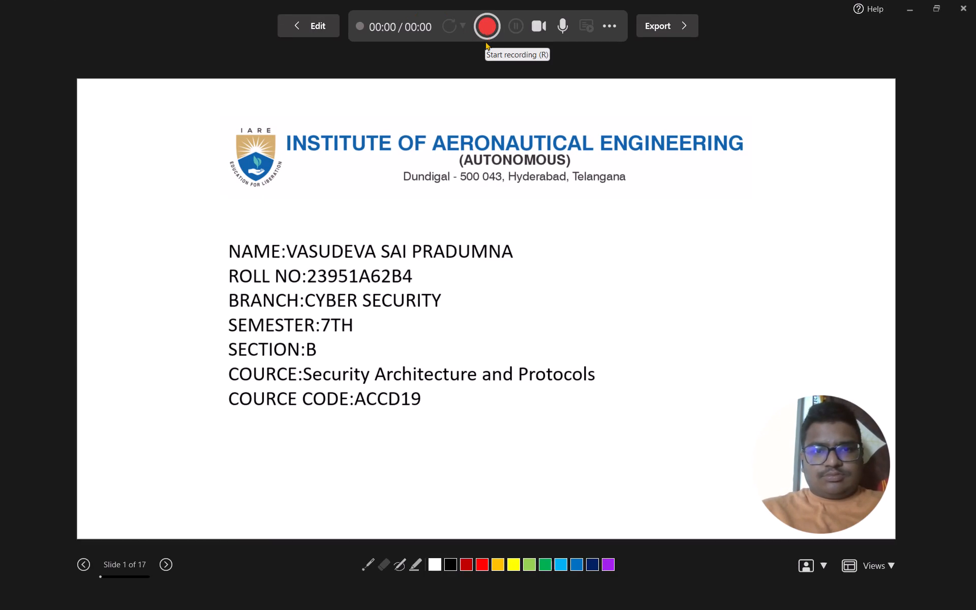
Record the presentation with camera narration from slide 1, advancing through the topic and DNS security introduction to the "What is Cache Poisoning?" slide.
click(485, 24)
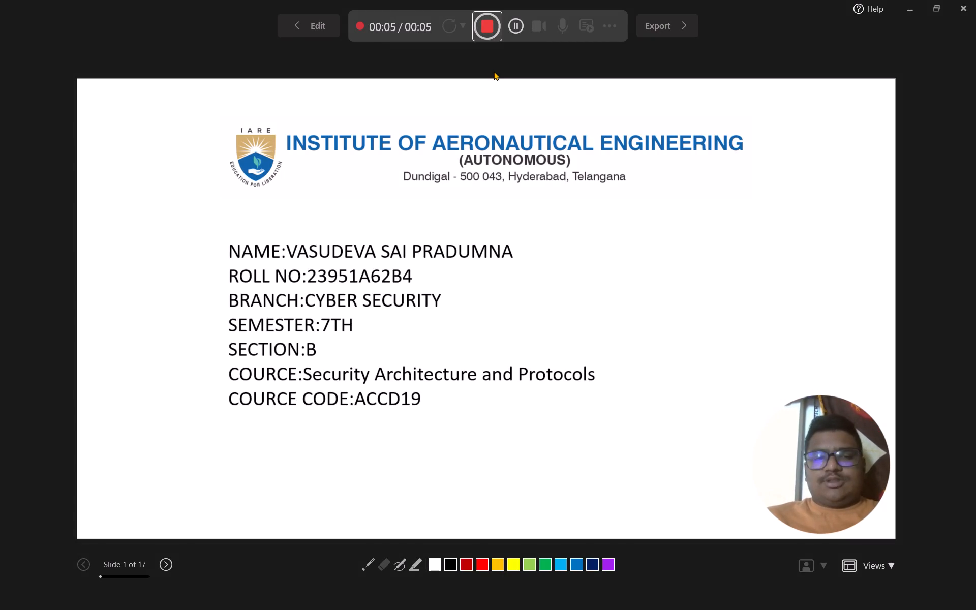
key(Down)
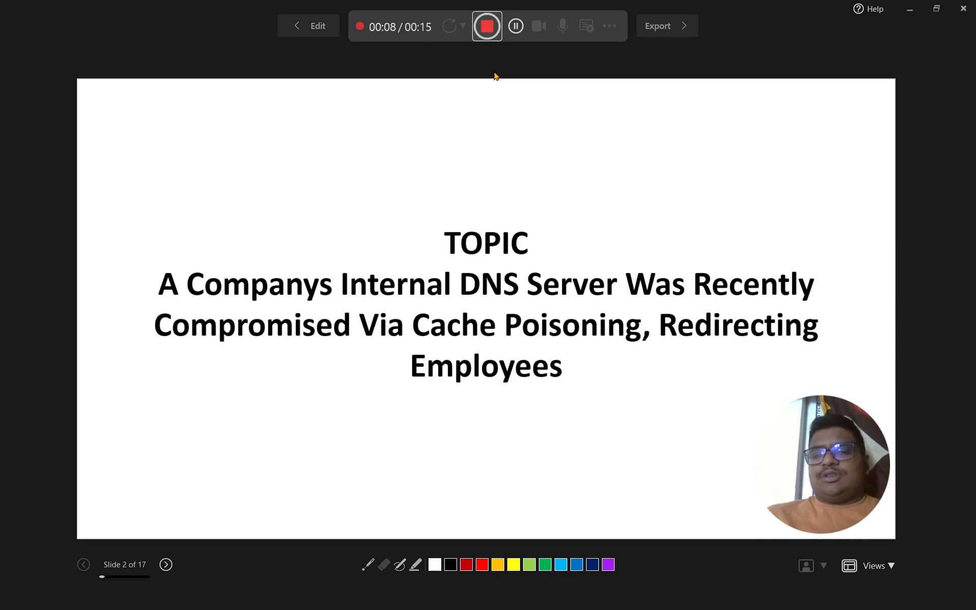
key(Down)
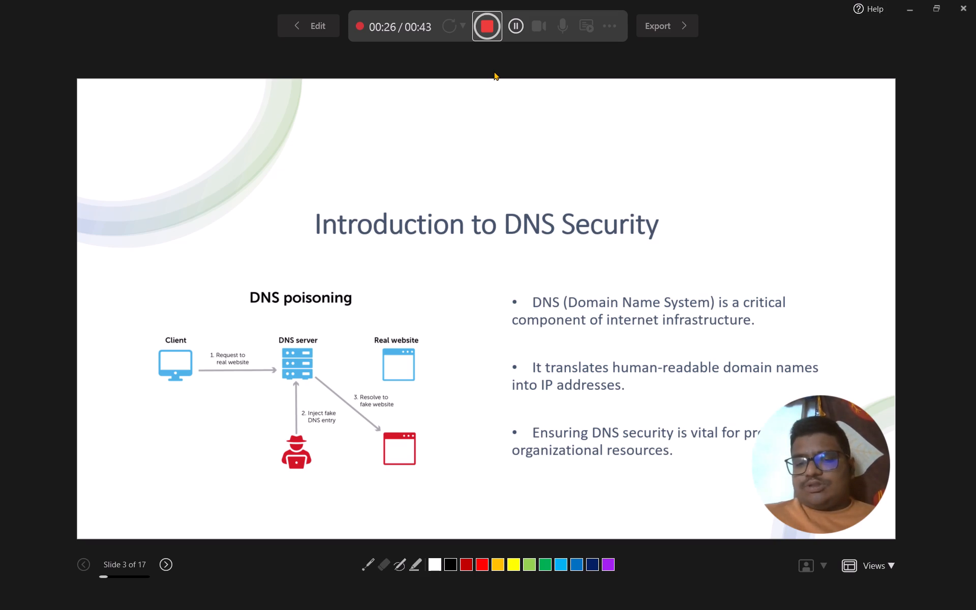
key(Down)
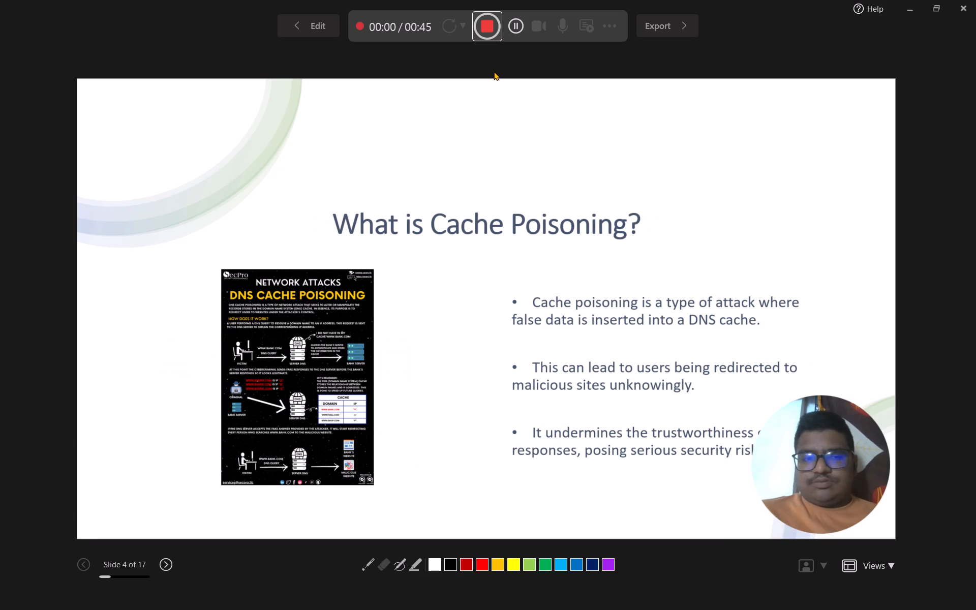
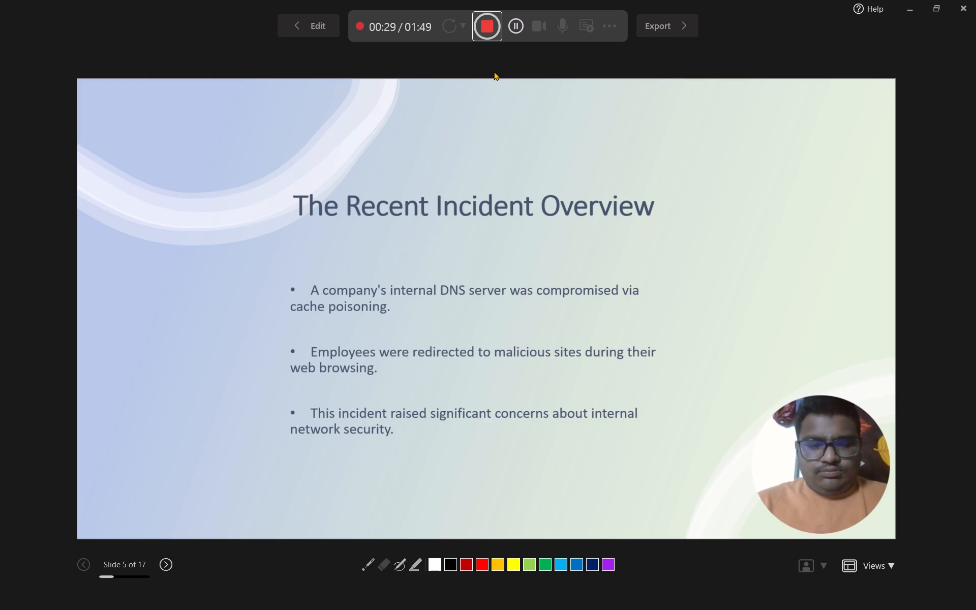
Continue the camera-narrated recording by advancing from the "The Recent Incident Overview" slide to slide 6.
key(Down)
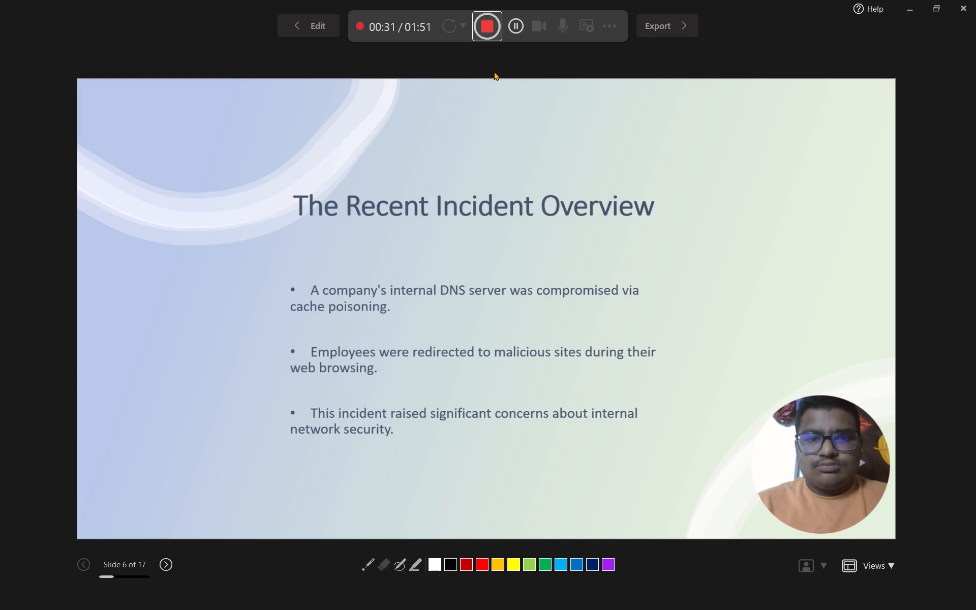
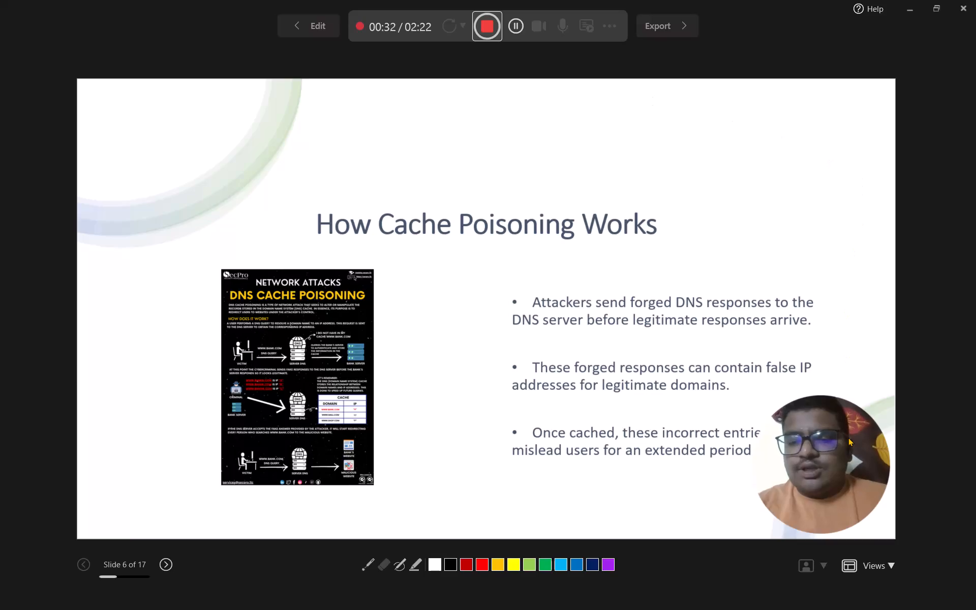
Continue the camera-narrated recording by advancing from the "How Cache Poisoning Works" slide to slide 7, "Impact on Employees".
drag(841, 448, 822, 323)
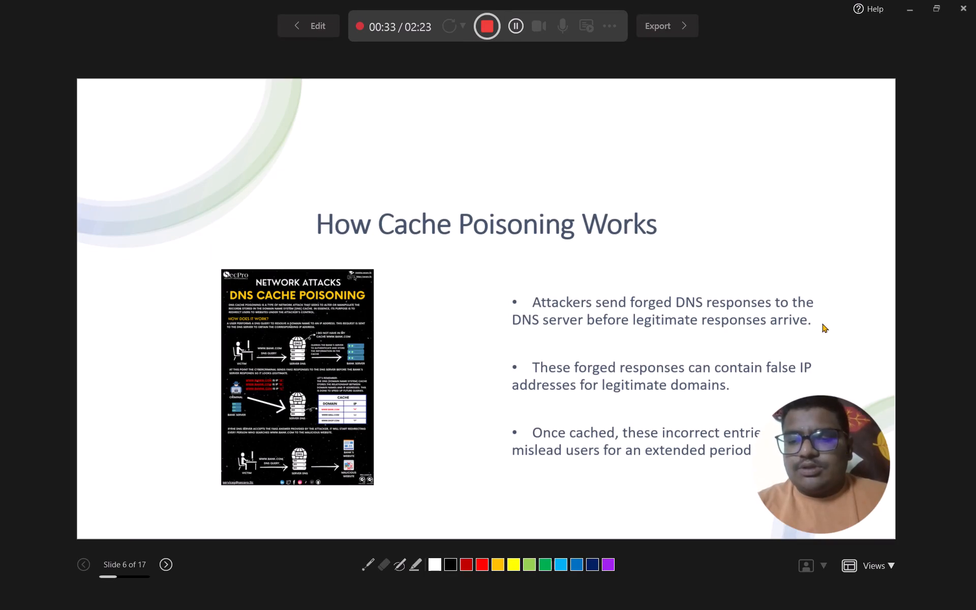
drag(822, 323, 835, 280)
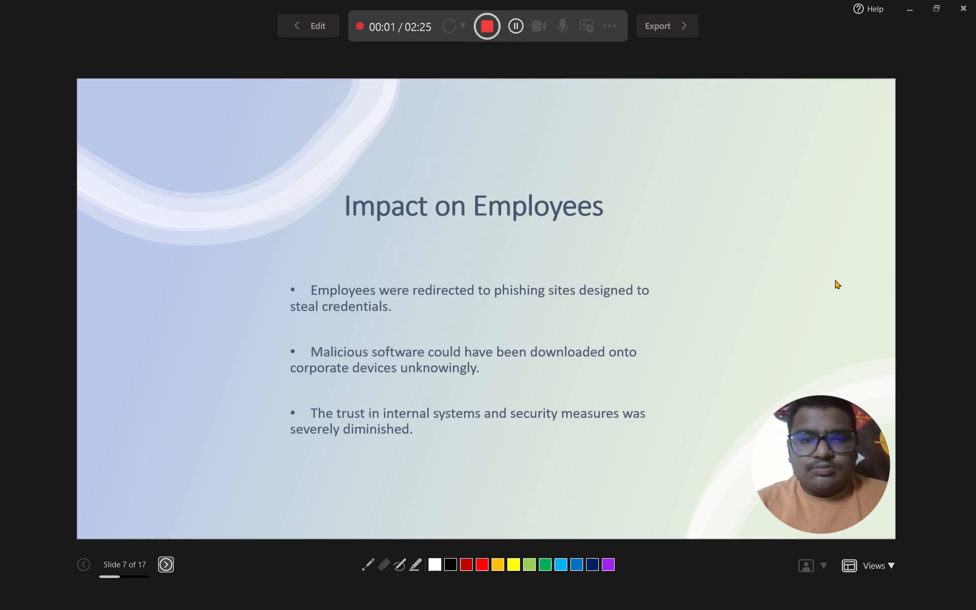
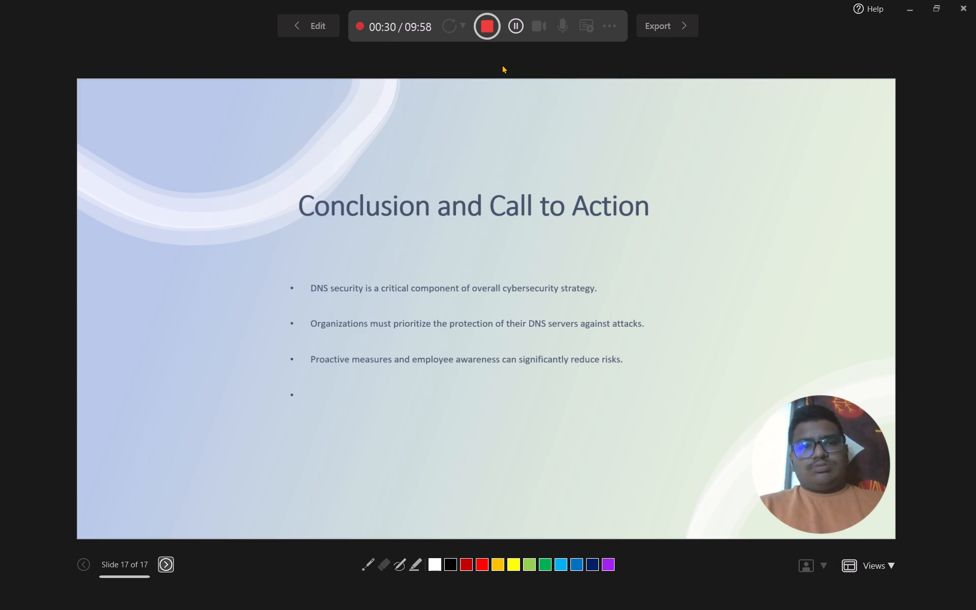
Stop the camera-narrated recording on slide 17, "Conclusion and Call to Action".
click(487, 24)
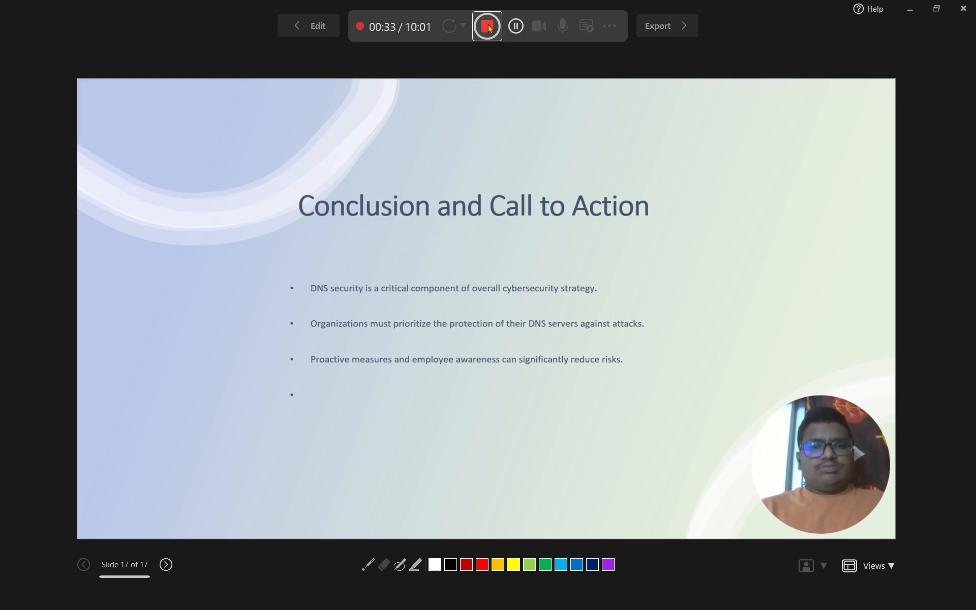
click(487, 24)
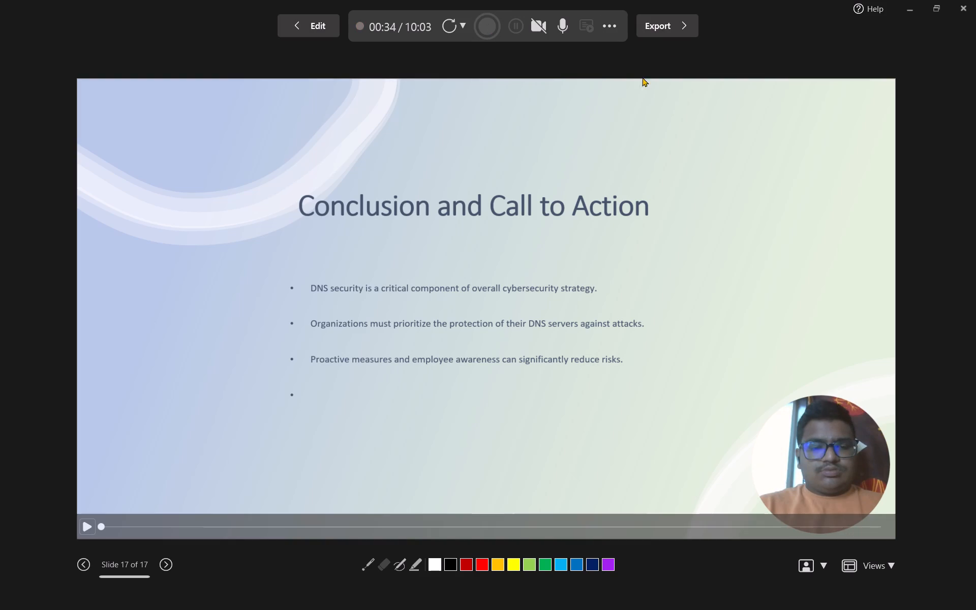
Start exporting the recorded presentation to video and clear the suggested file name.
click(676, 28)
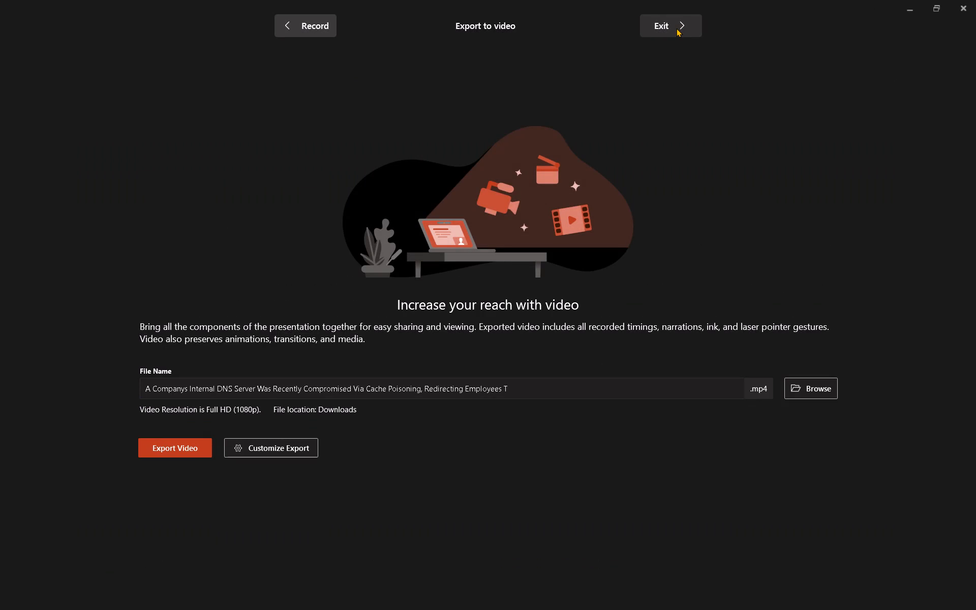
click(574, 399)
click(523, 392)
key(BackSpace)
key(BackSpace)
key(BackSpace)
key(BackSpace)
key(BackSpace)
key(BackSpace)
key(BackSpace)
key(BackSpace)
key(BackSpace)
key(BackSpace)
key(BackSpace)
key(BackSpace)
key(BackSpace)
key(BackSpace)
key(BackSpace)
key(BackSpace)
key(BackSpace)
key(BackSpace)
key(BackSpace)
key(BackSpace)
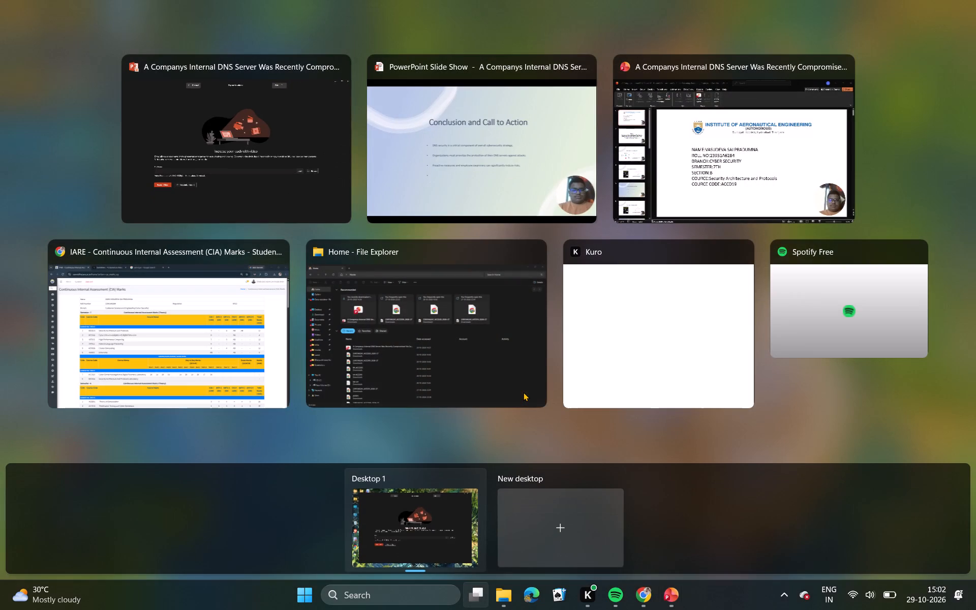
Switch to Chrome, open the AAT-II upload page on the IARE portal, and get the ACCD19 question.
click(211, 372)
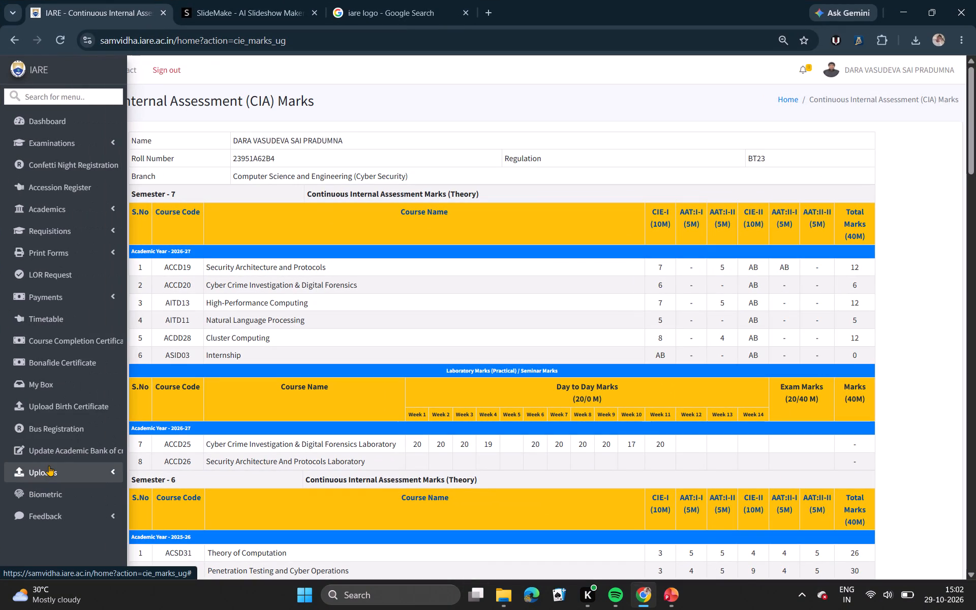
click(49, 466)
scroll(48, 546, down, 2)
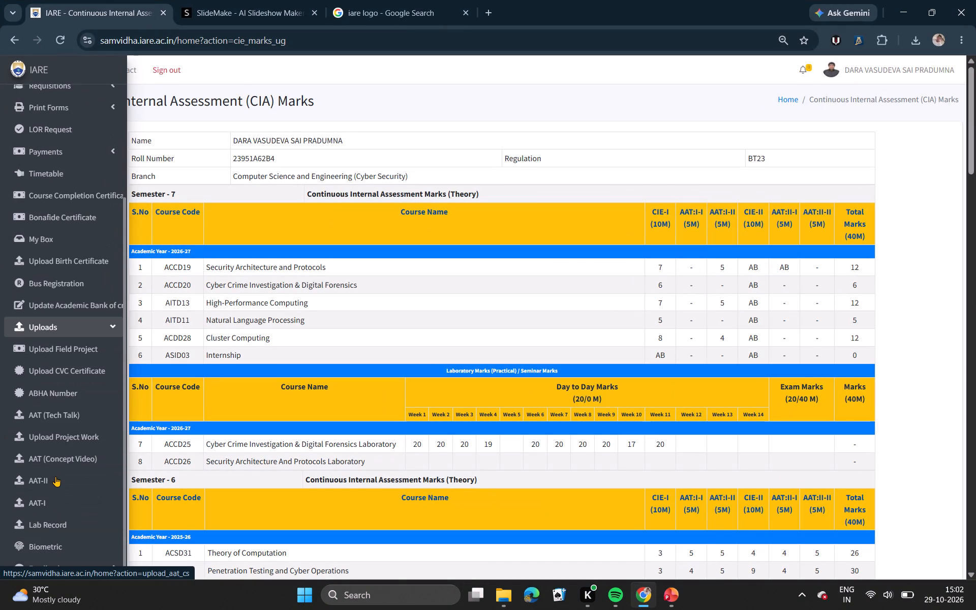
click(55, 476)
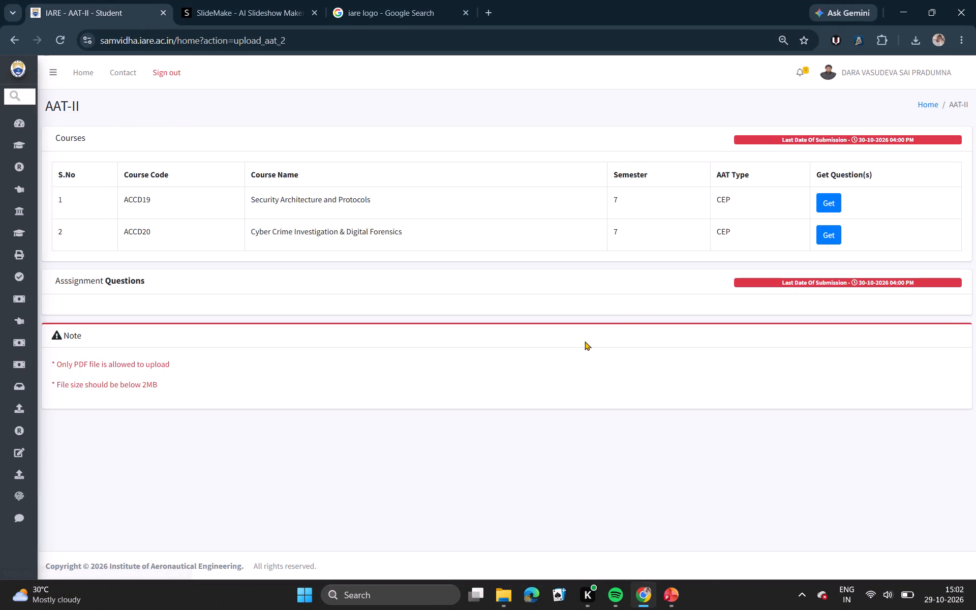
click(829, 195)
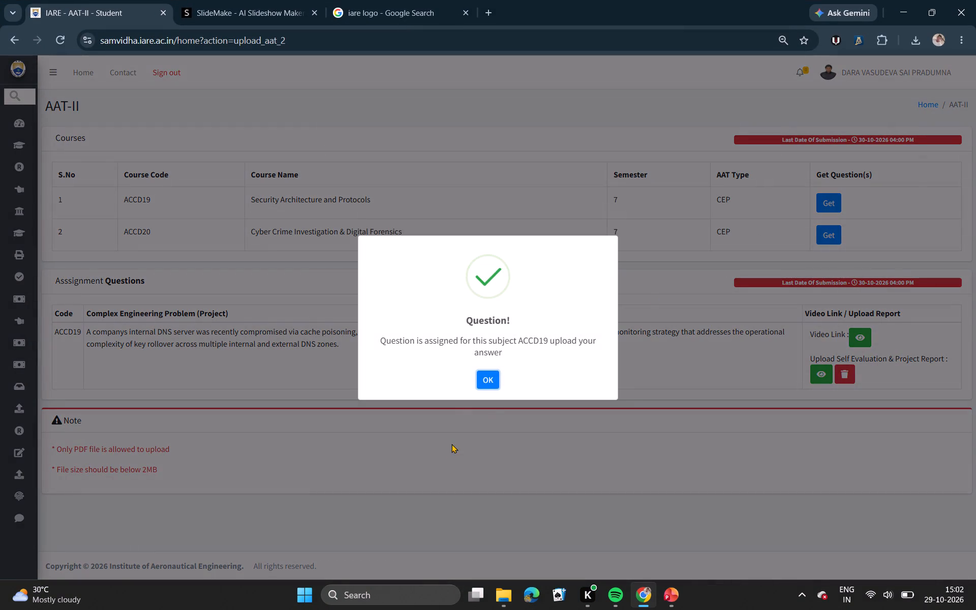
click(495, 376)
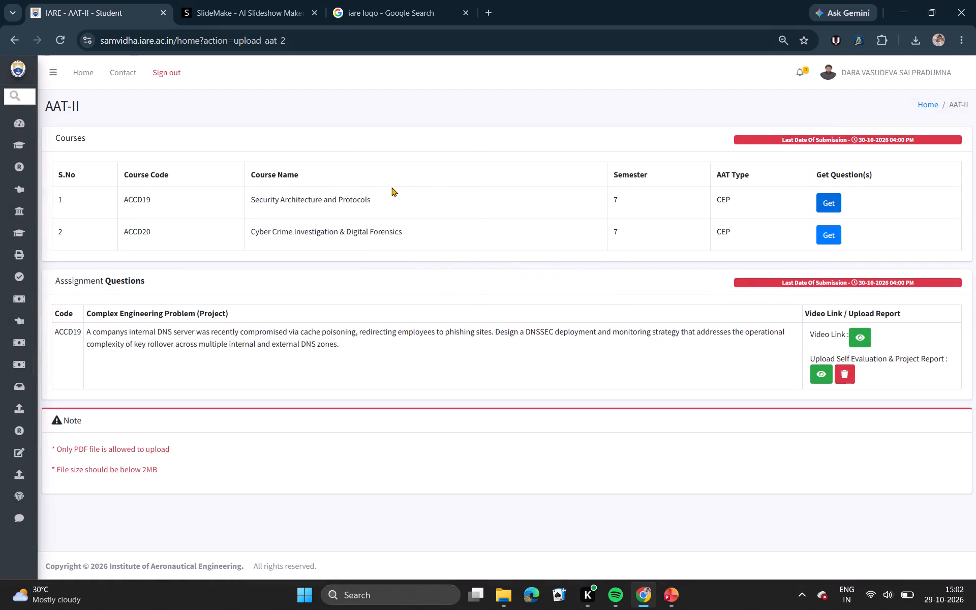
Copy the course code and name "ACCD19 Security Architecture and Protocols" into the video's file name on PowerPoint's export page.
drag(381, 199, 252, 215)
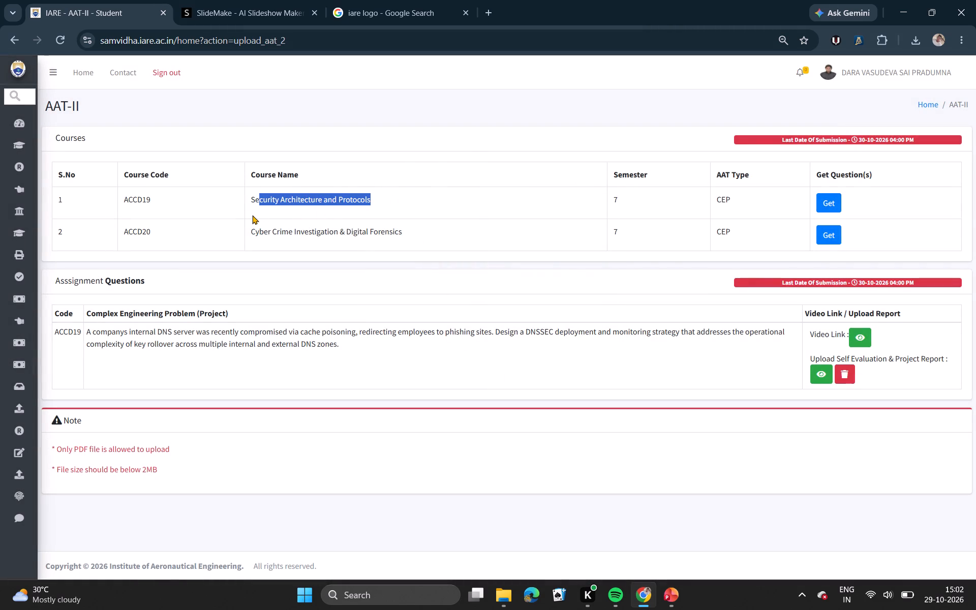
drag(252, 215, 118, 200)
key(ctrl+c)
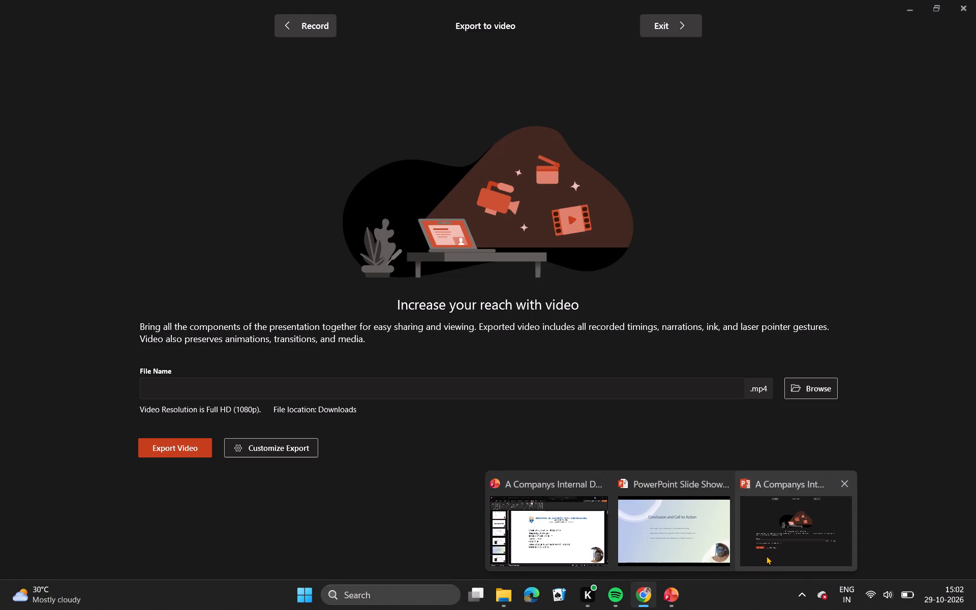
click(766, 556)
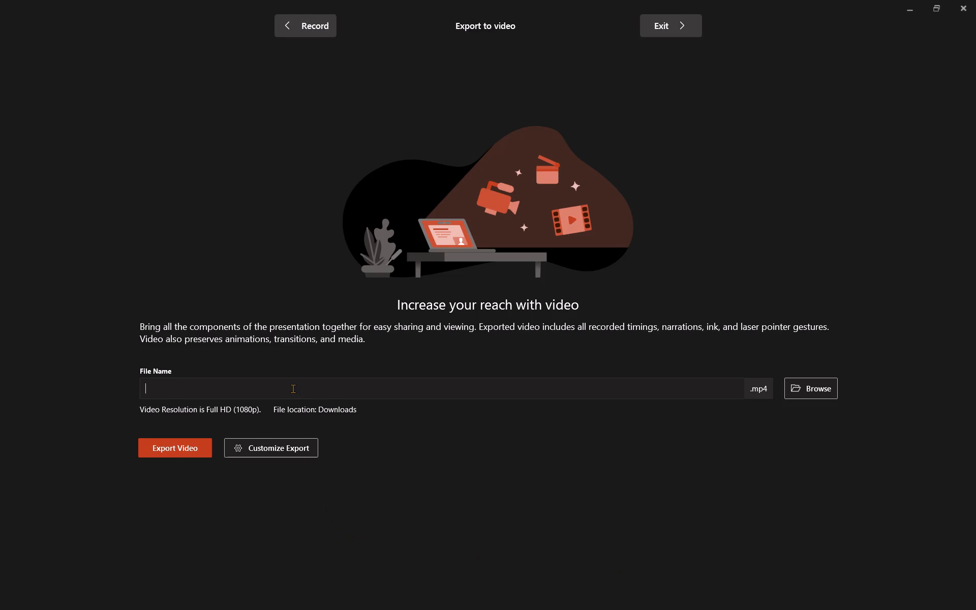
key(ctrl+v)
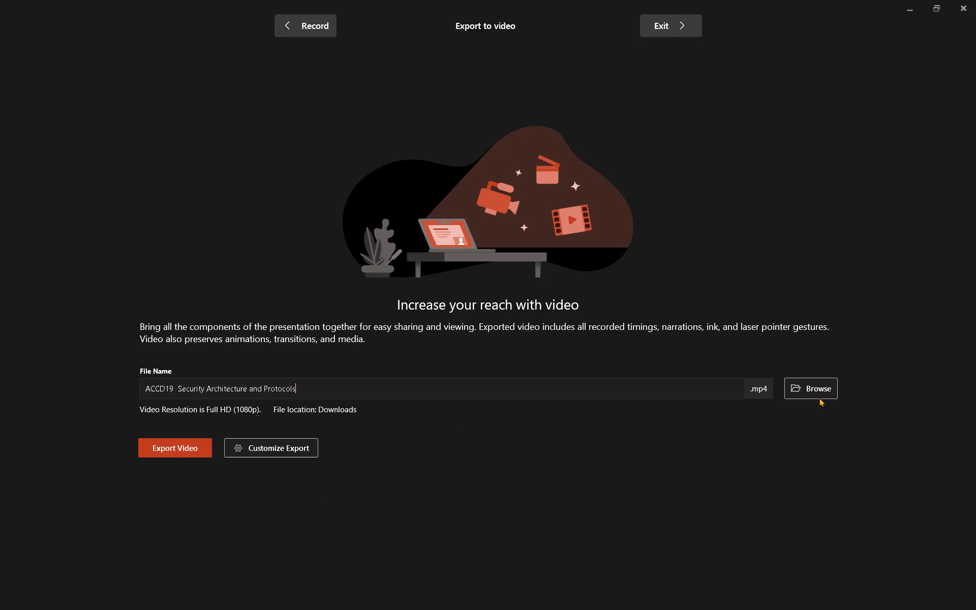
Browse for the video's save location, choosing the Downloads folder and the MPEG-4 Video format.
click(814, 390)
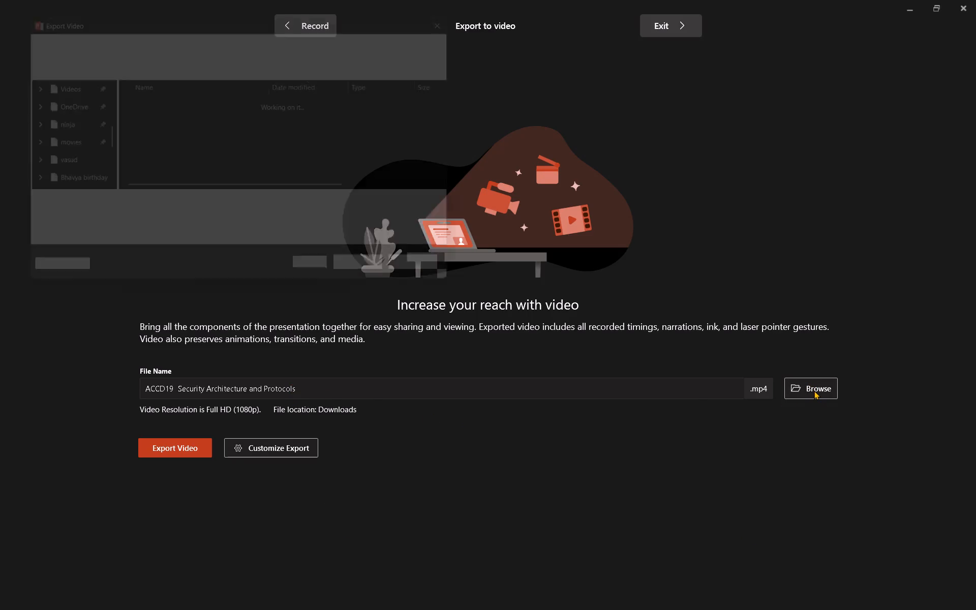
scroll(58, 113, up, 1)
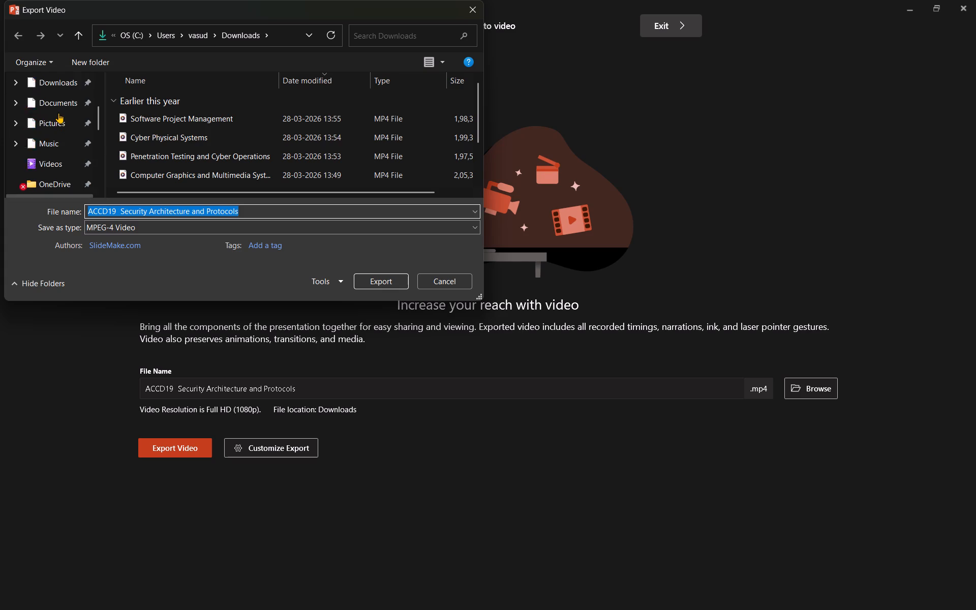
scroll(58, 113, up, 1)
click(58, 182)
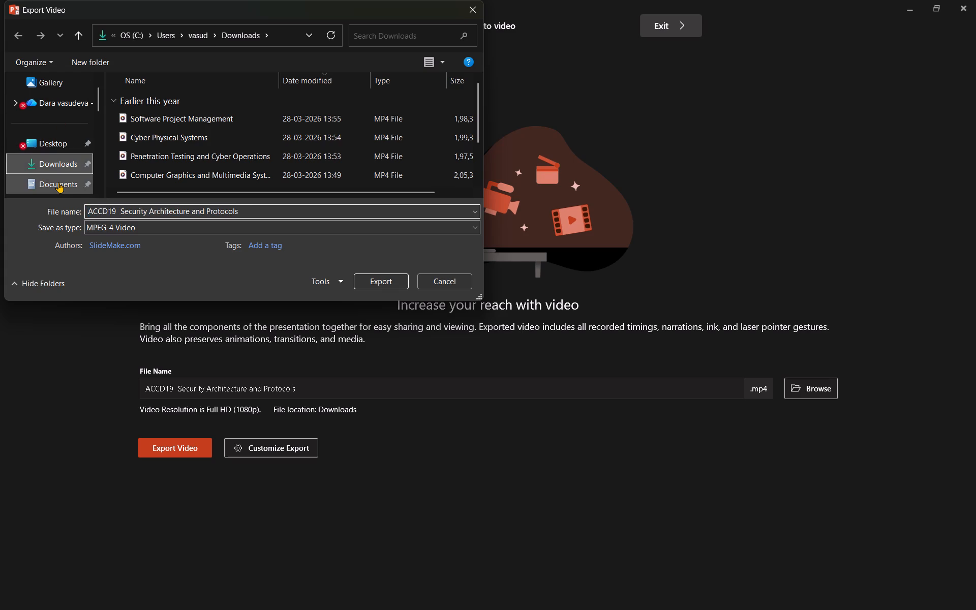
click(228, 228)
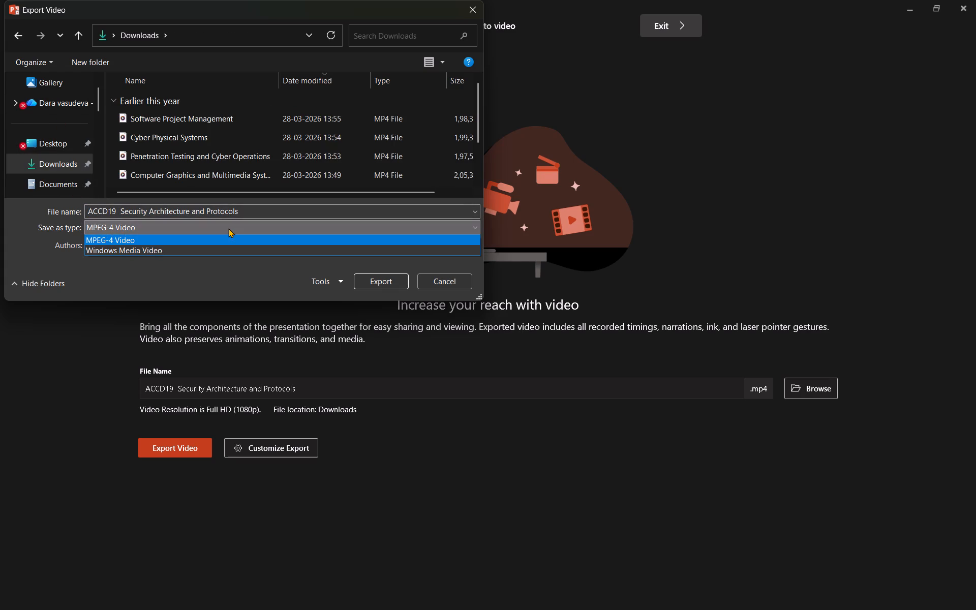
click(228, 228)
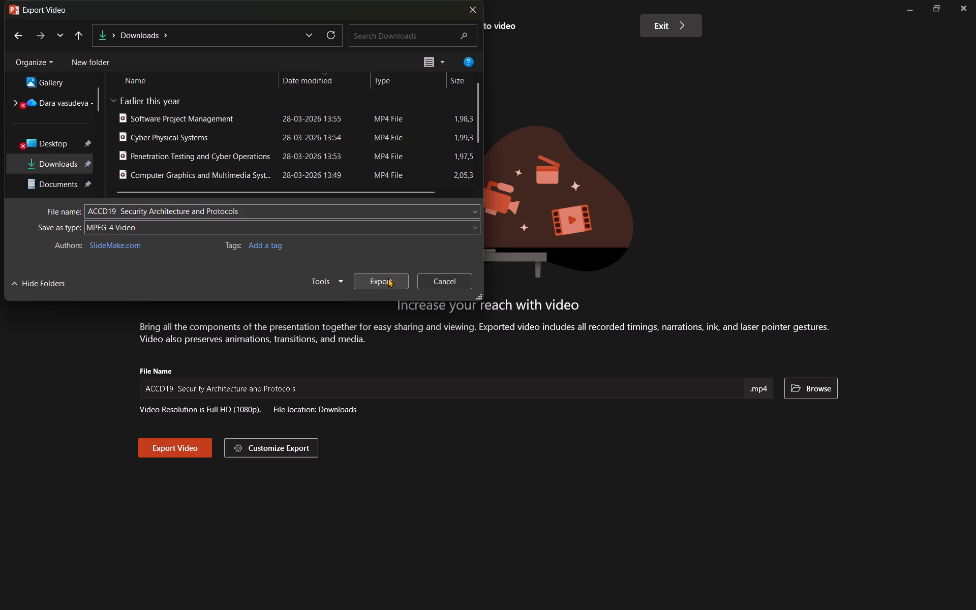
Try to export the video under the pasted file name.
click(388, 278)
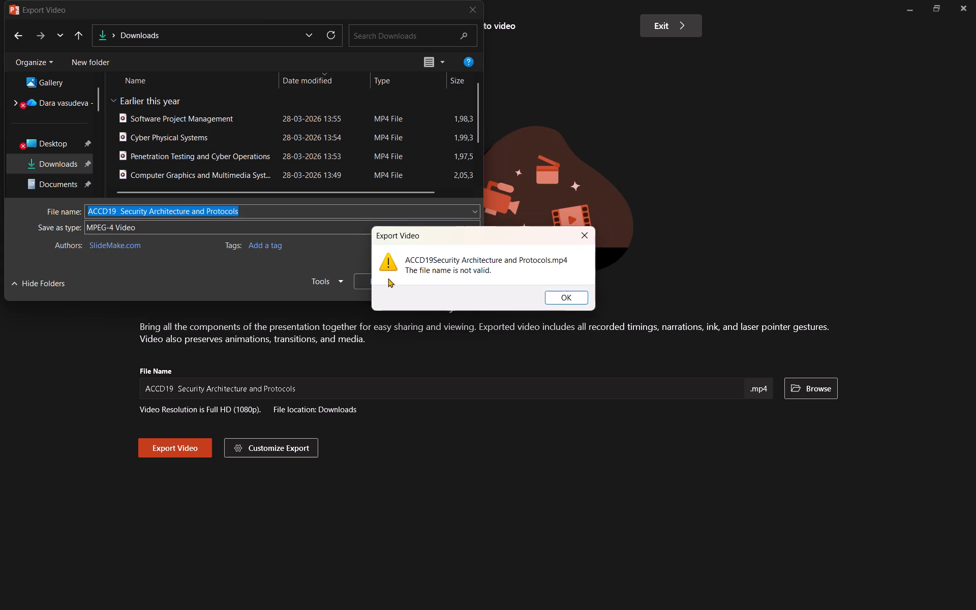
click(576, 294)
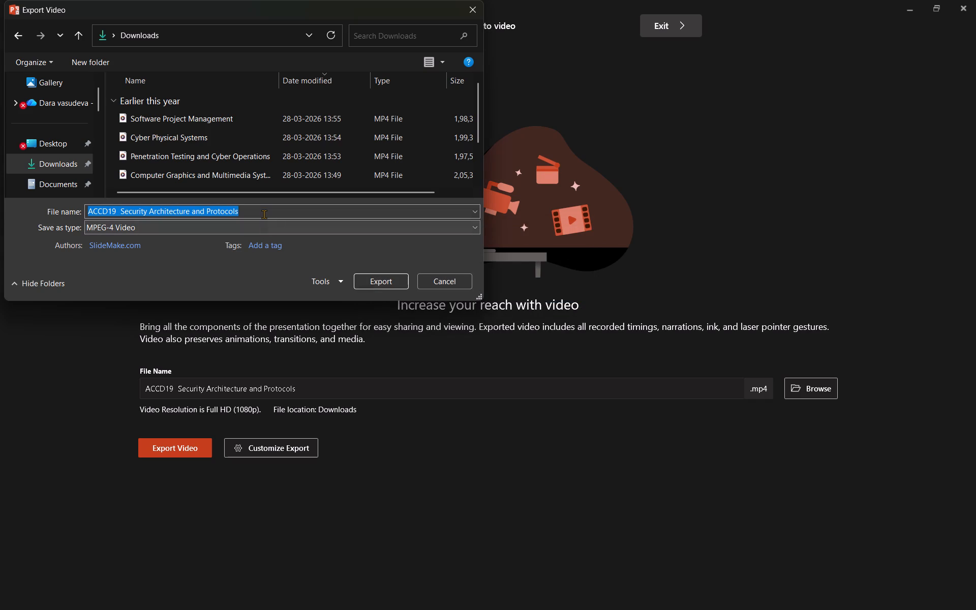
Remove the gap after the course code so the file name reads "ACCD19Security Architecture and Protocols", and export the video.
click(264, 214)
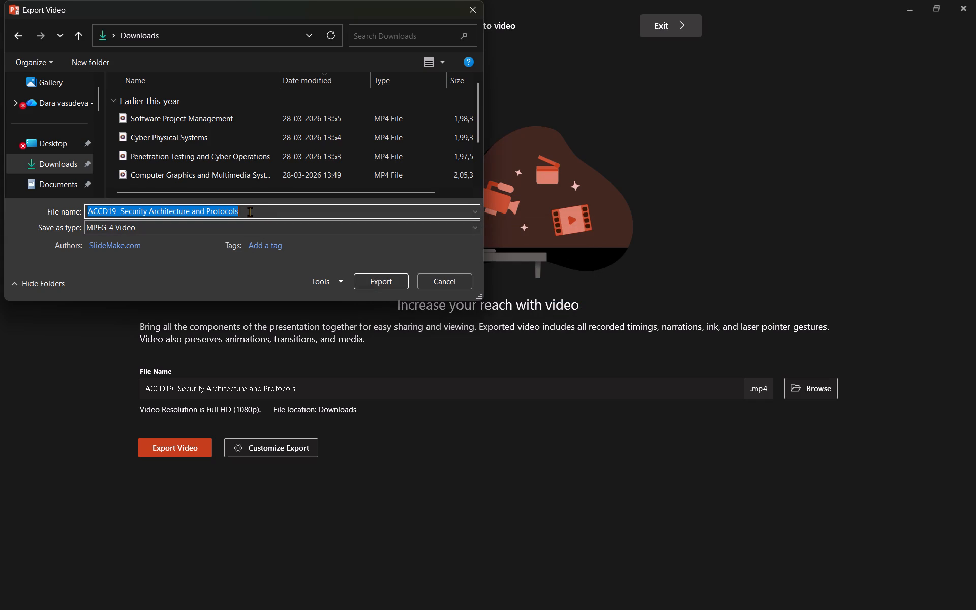
click(250, 211)
key(Left)
key(Left)
key(Left)
key(Left)
key(Left)
key(Left)
key(Left)
key(Left)
key(Left)
key(Left)
key(Left)
key(Left)
key(Left)
key(Left)
key(Left)
key(Left)
key(Left)
key(Left)
key(Left)
key(Left)
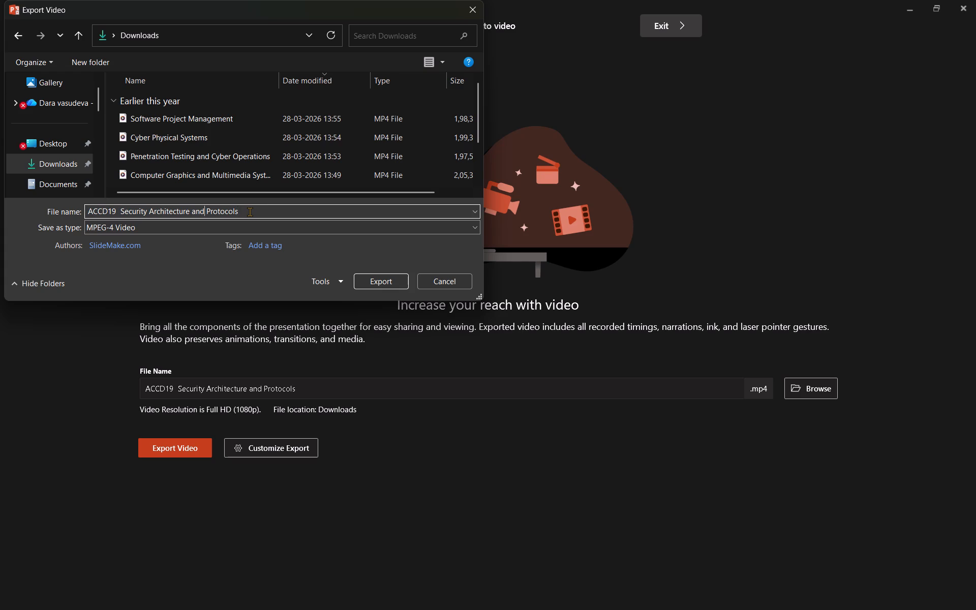
key(Left)
key(Left)
key(Left)
key(BackSpace)
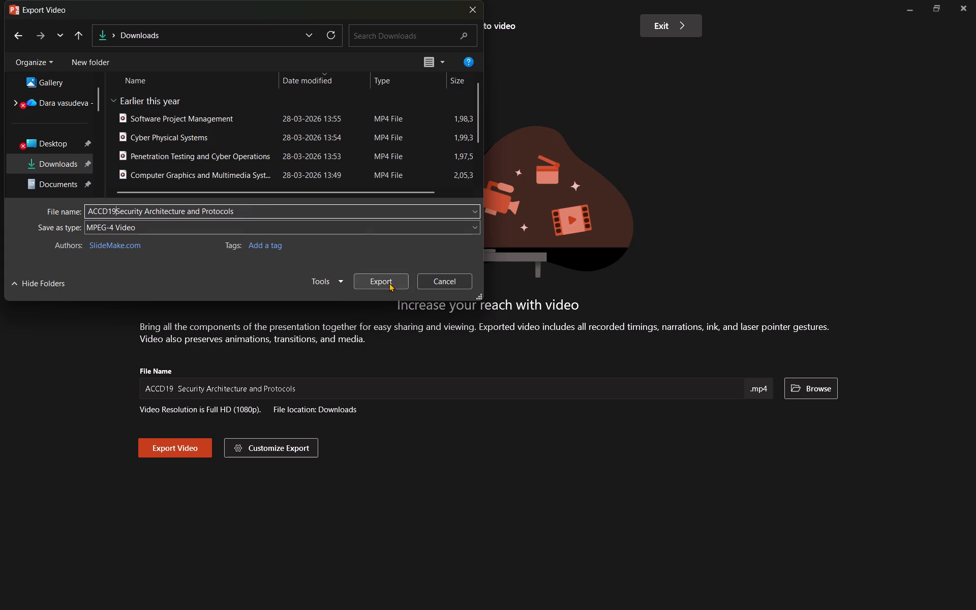
click(389, 283)
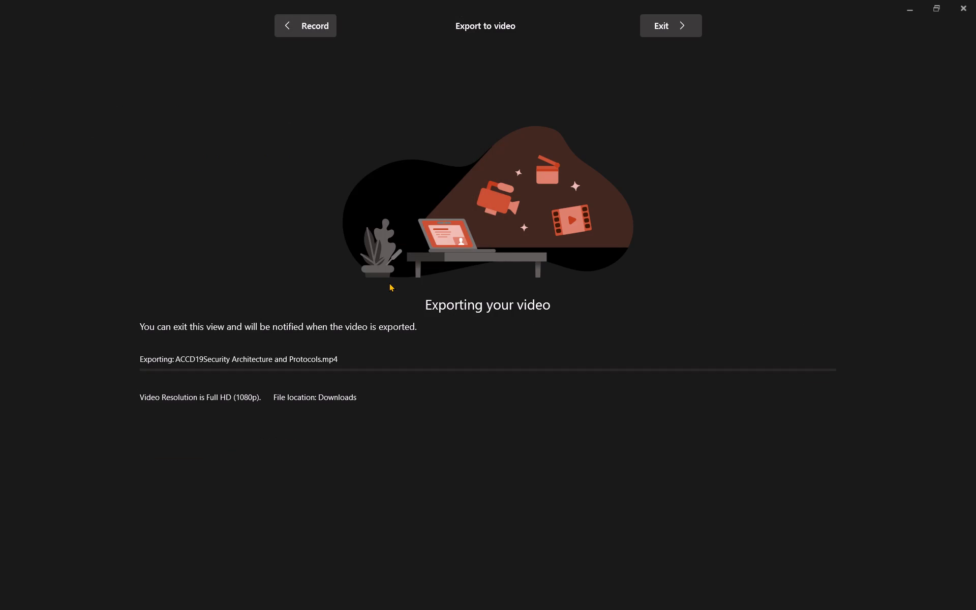
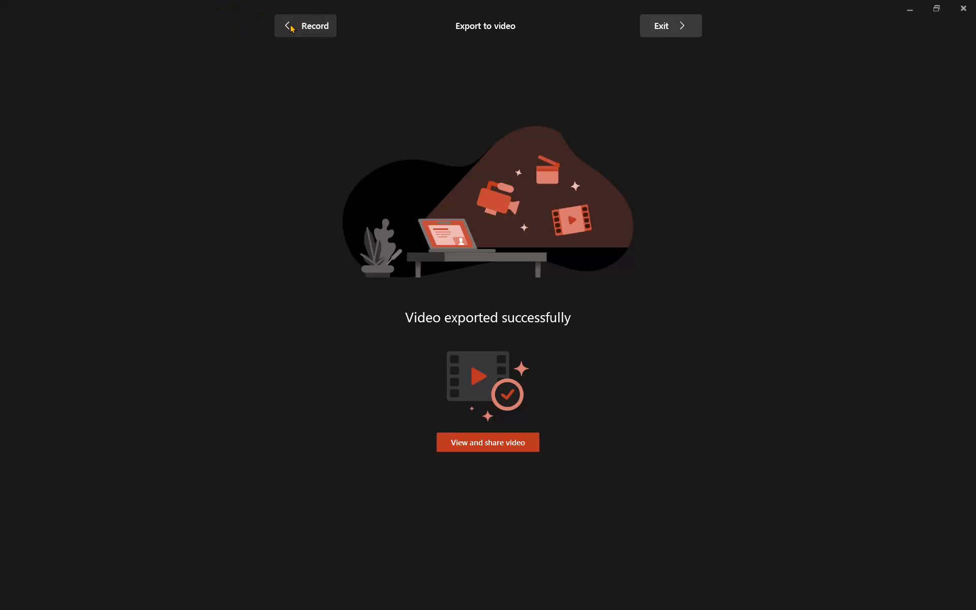
Return to the recording view and review the recorded slides from the last back to the first, then the topic slide.
click(290, 24)
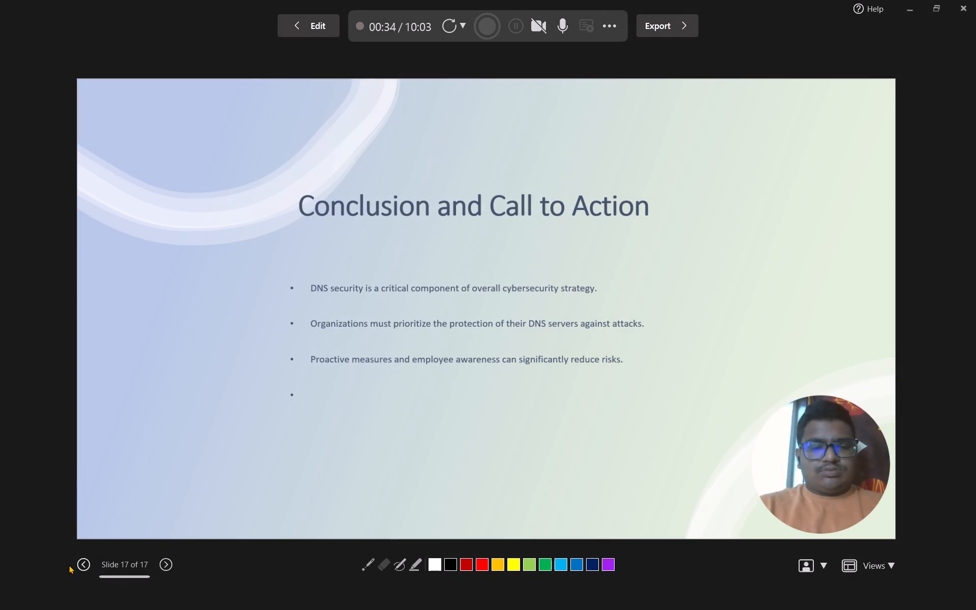
click(83, 565)
triple_click(83, 565)
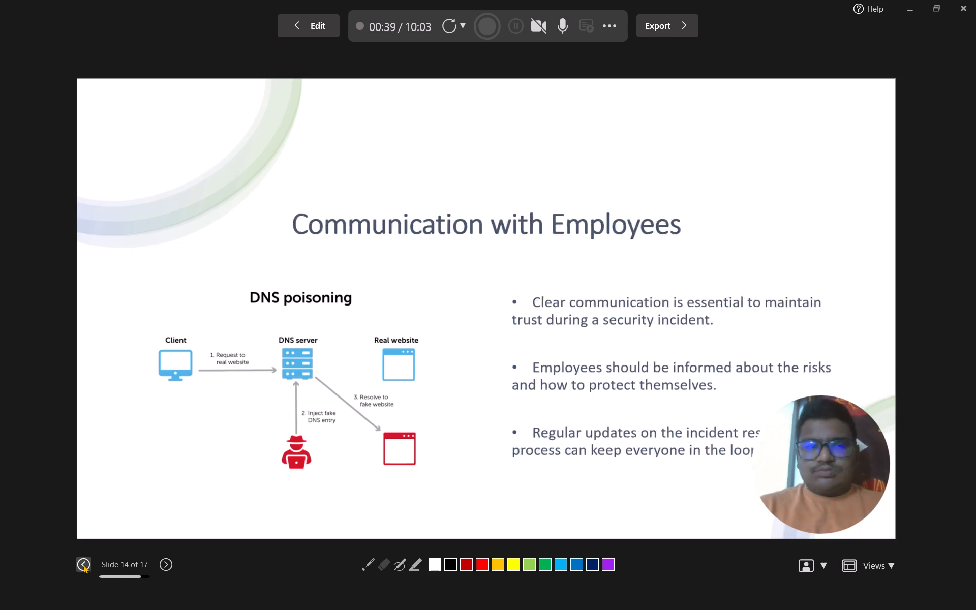
triple_click(83, 565)
triple_click(83, 565)
triple_click(83, 565)
double_click(83, 565)
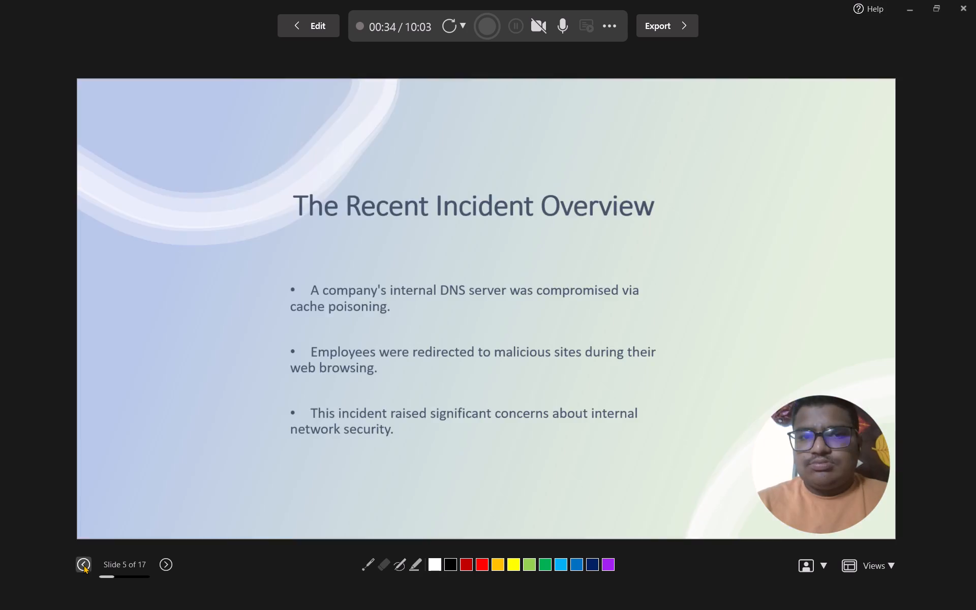
click(83, 565)
click(83, 565)
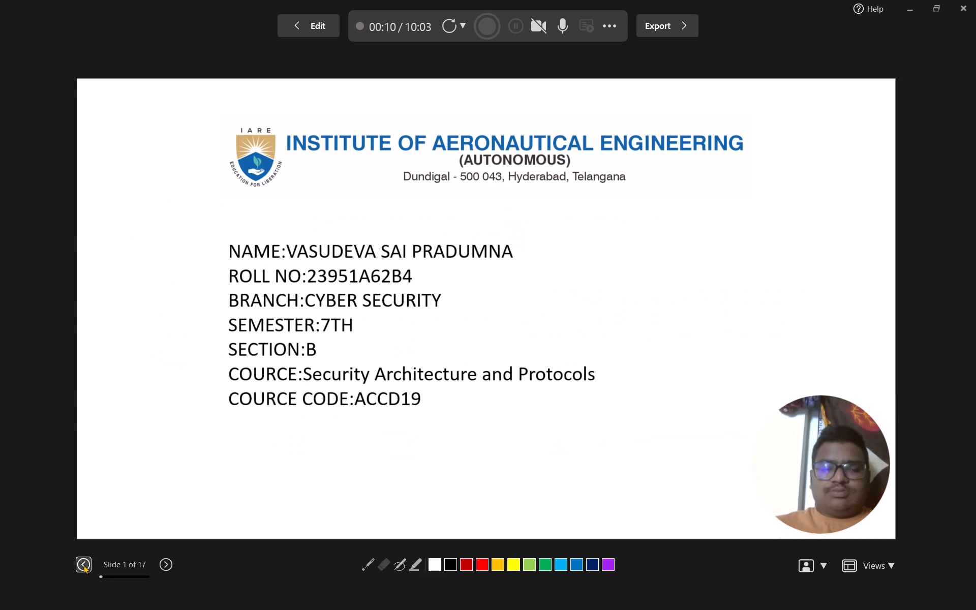
click(162, 566)
right_click(281, 445)
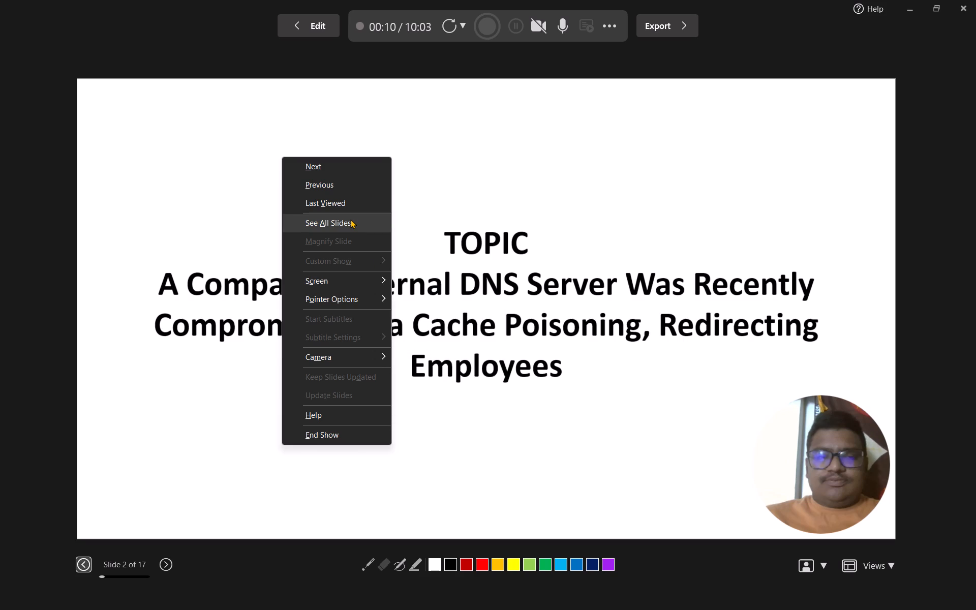
click(539, 362)
triple_click(539, 362)
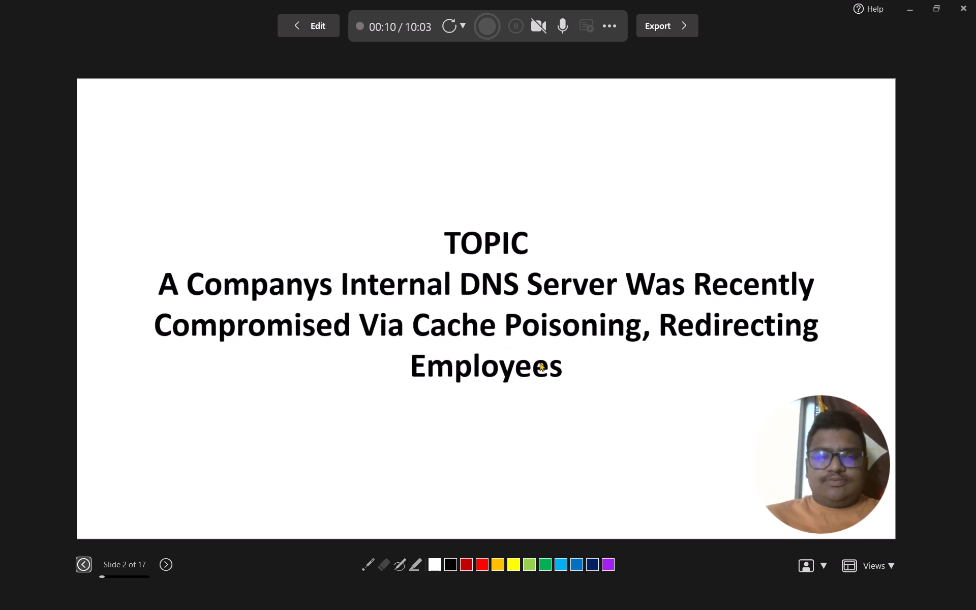
Return to editing and cut the second slide, the TOPIC slide about the compromised DNS server, from the presentation.
click(323, 23)
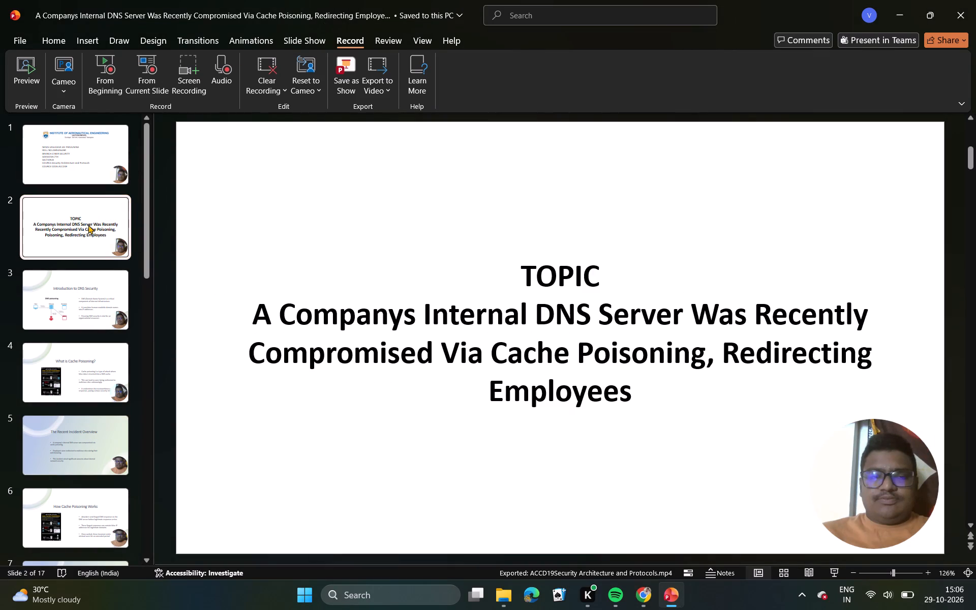
click(88, 225)
right_click(88, 225)
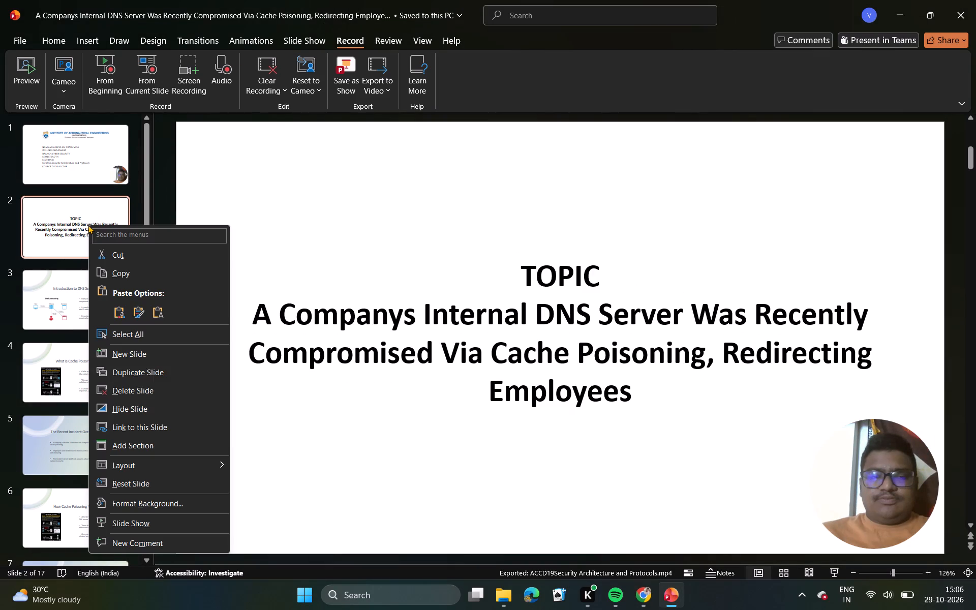
click(148, 256)
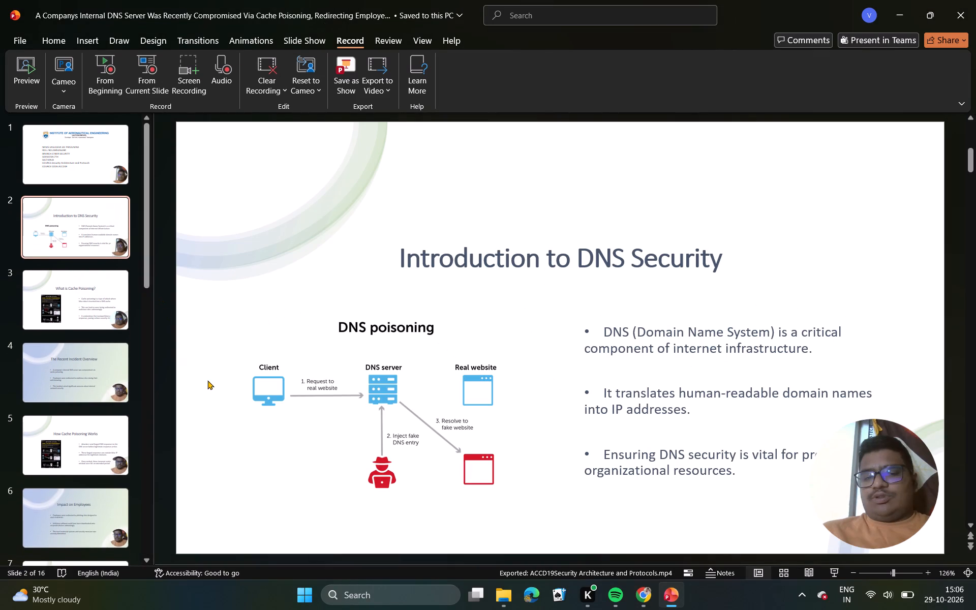
Look through the opening slides of the deck and go back to the title slide with the student details.
click(77, 176)
click(71, 230)
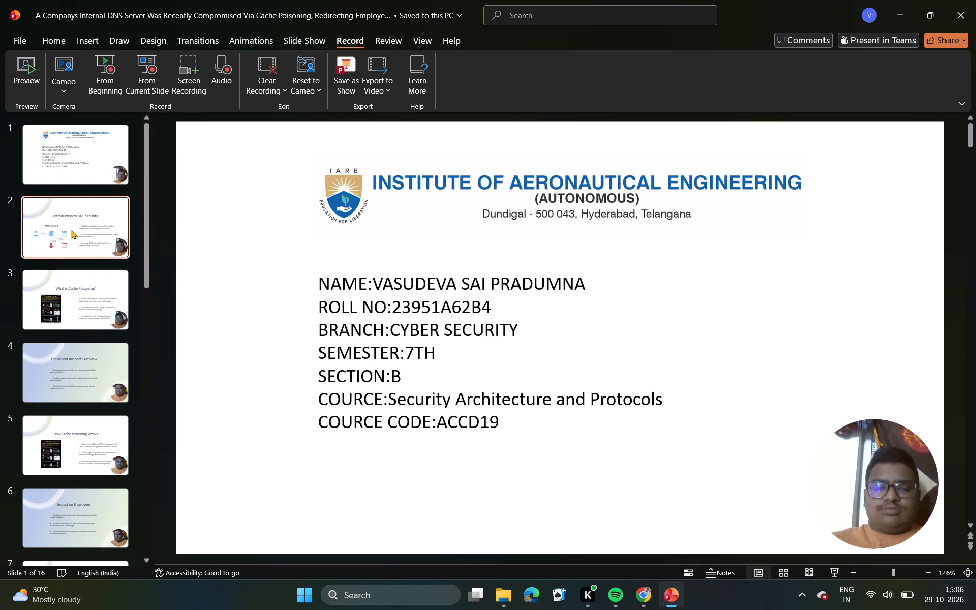
click(72, 286)
click(79, 386)
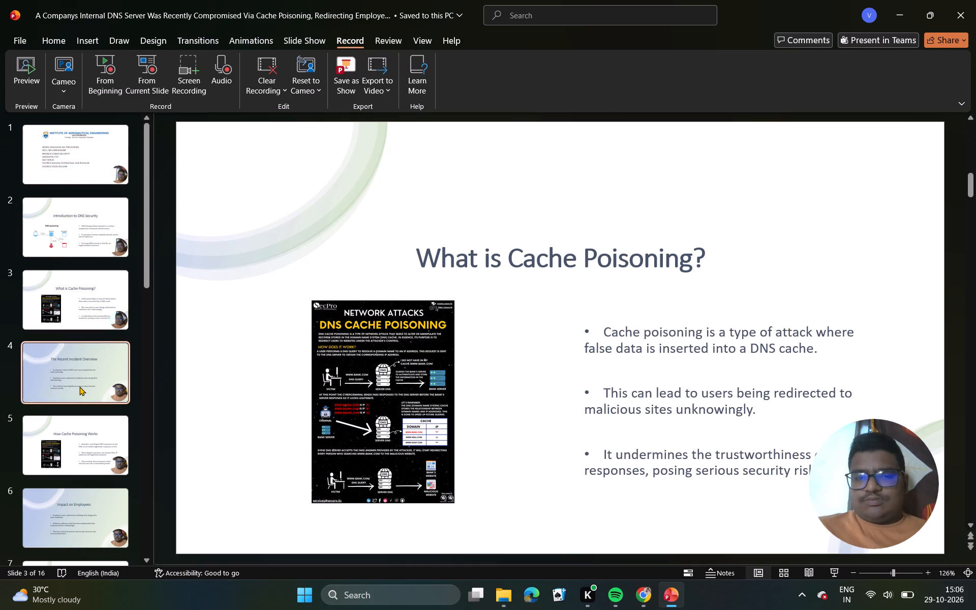
click(64, 178)
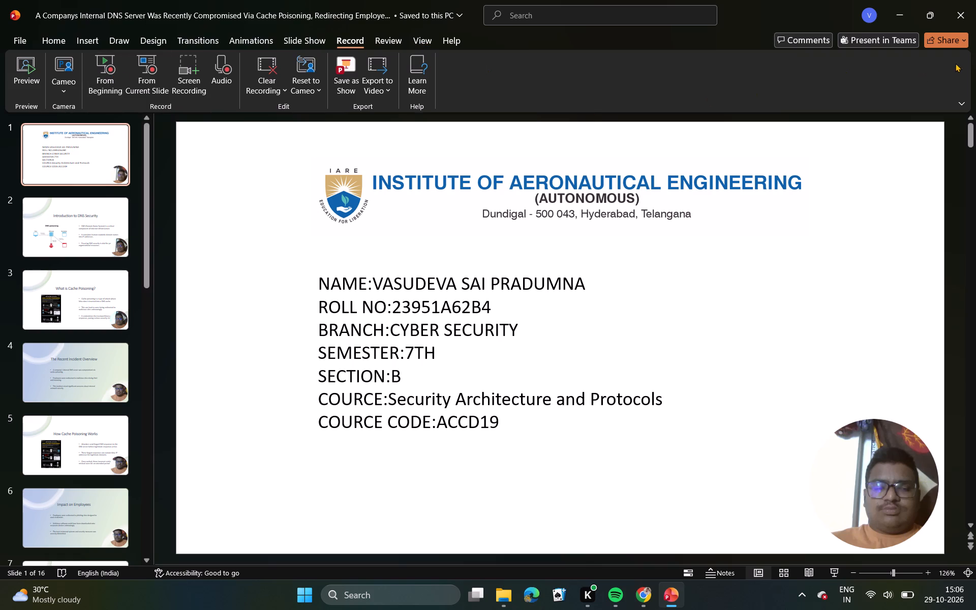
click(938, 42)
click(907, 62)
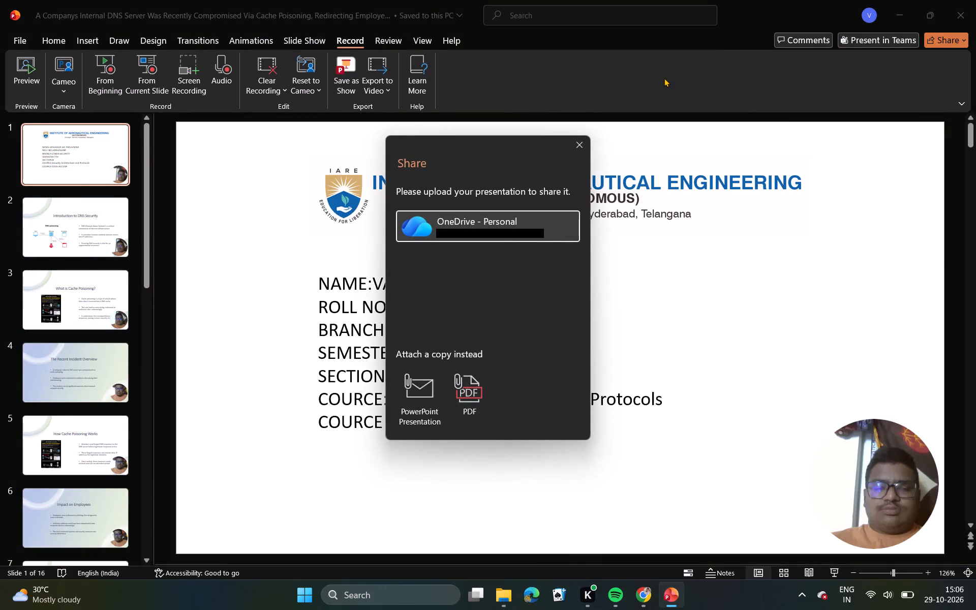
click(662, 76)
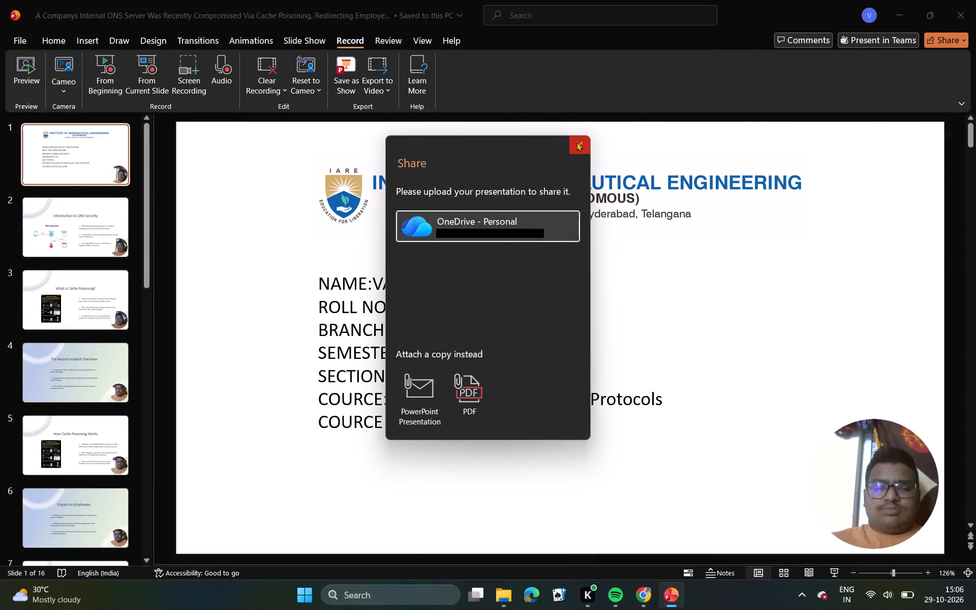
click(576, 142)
Play the camera narration on the "Introduction to DNS Security" slide and replay it from the start to check it.
click(124, 158)
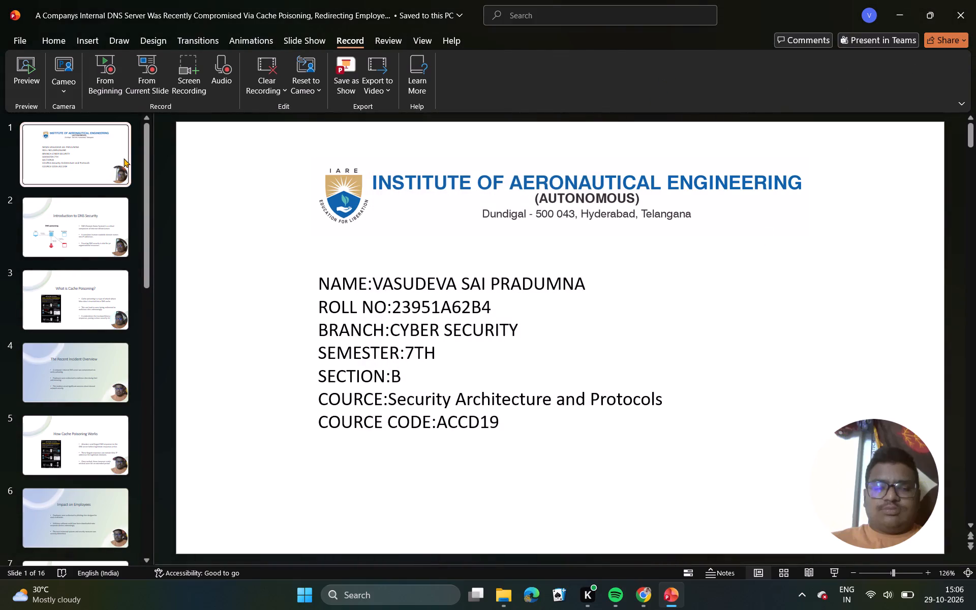
click(73, 229)
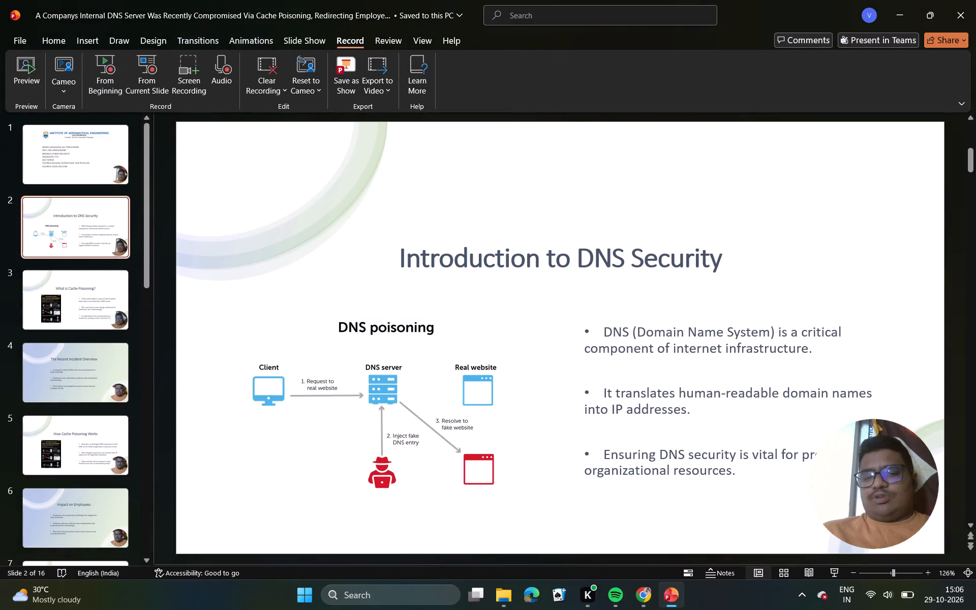
click(455, 380)
click(858, 468)
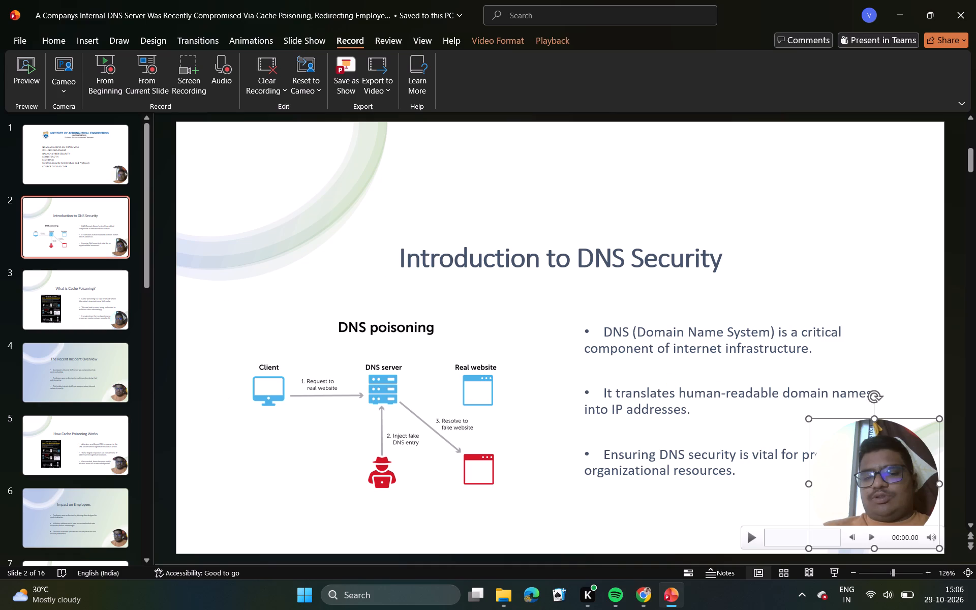
click(749, 539)
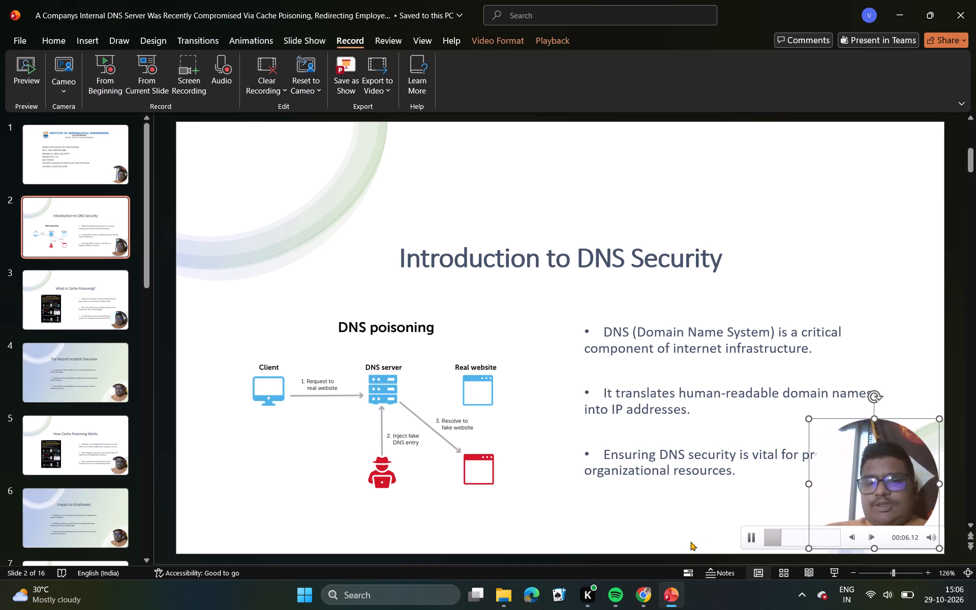
drag(776, 539, 760, 546)
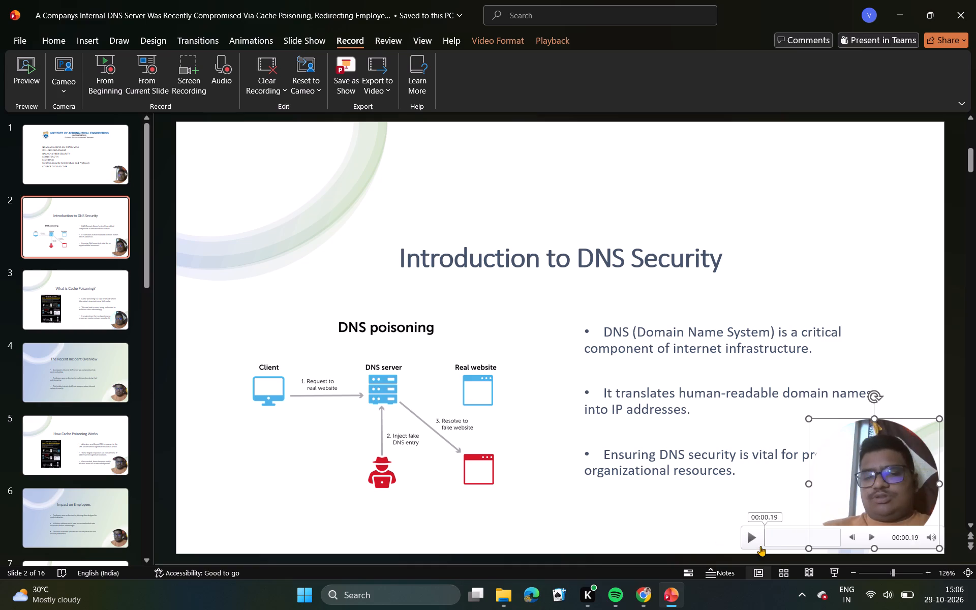
drag(760, 546, 759, 546)
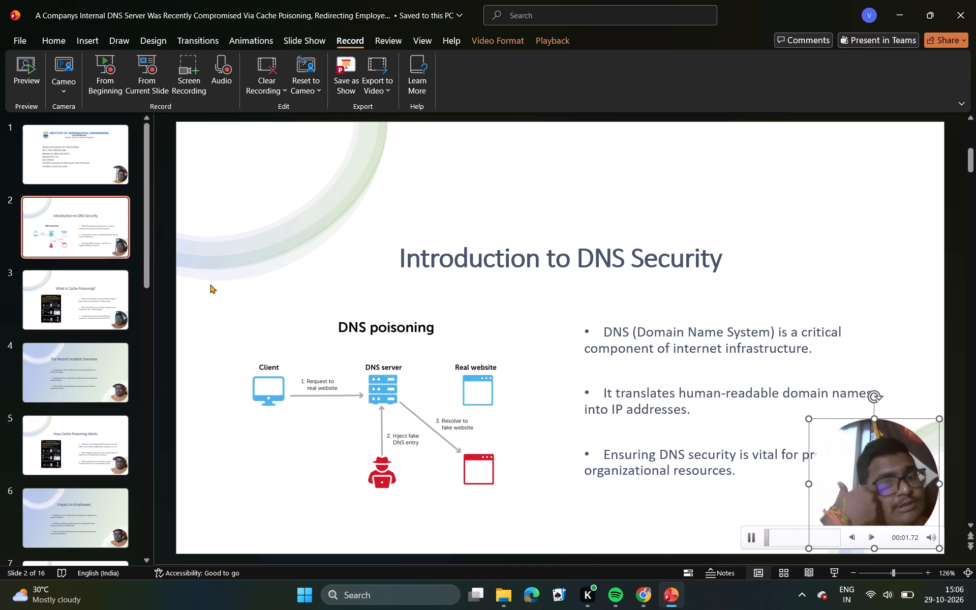
Export the presentation as a standard Full HD video to Downloads under its suggested DNS server file name, and return to slide editing.
click(382, 73)
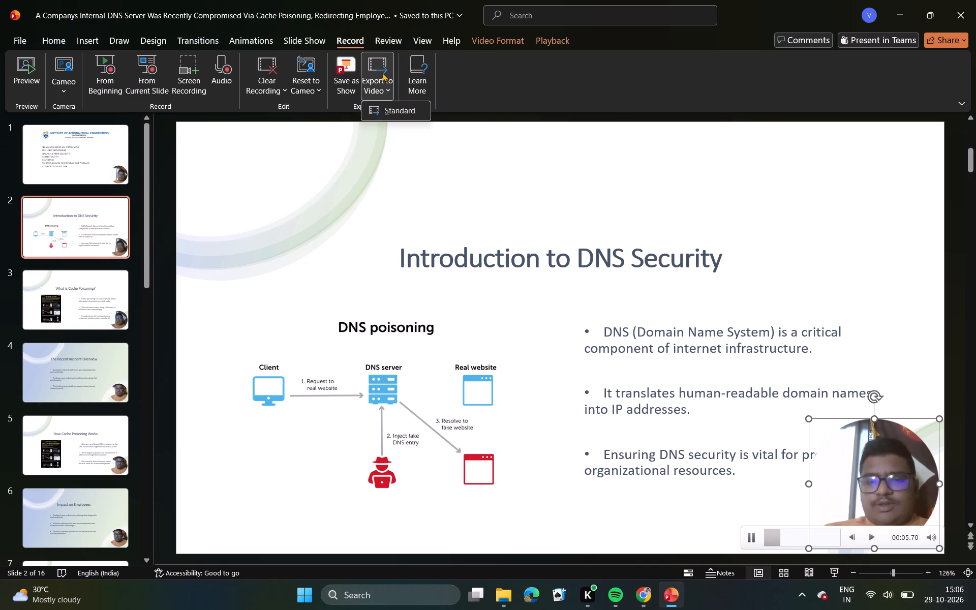
click(578, 87)
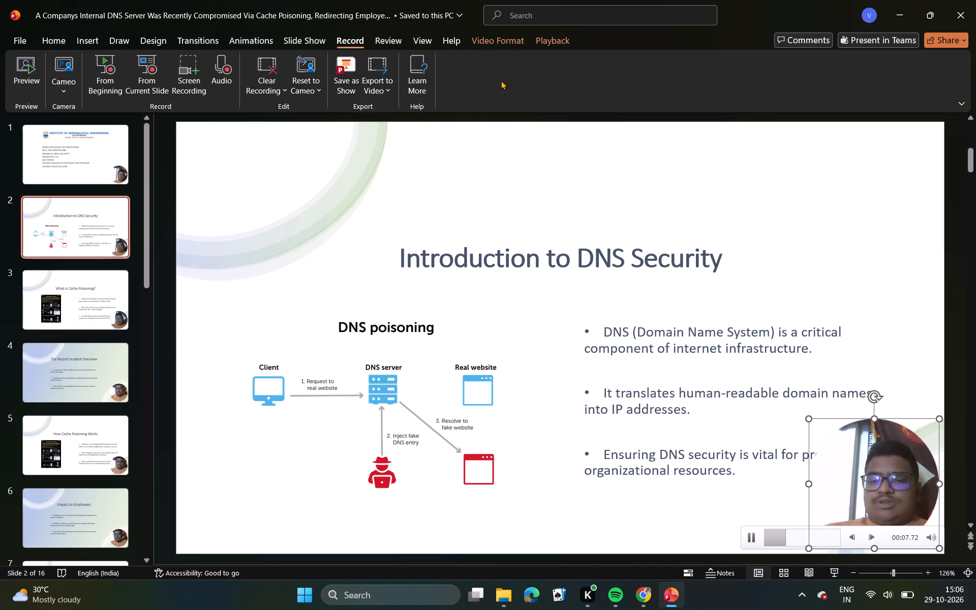
click(372, 70)
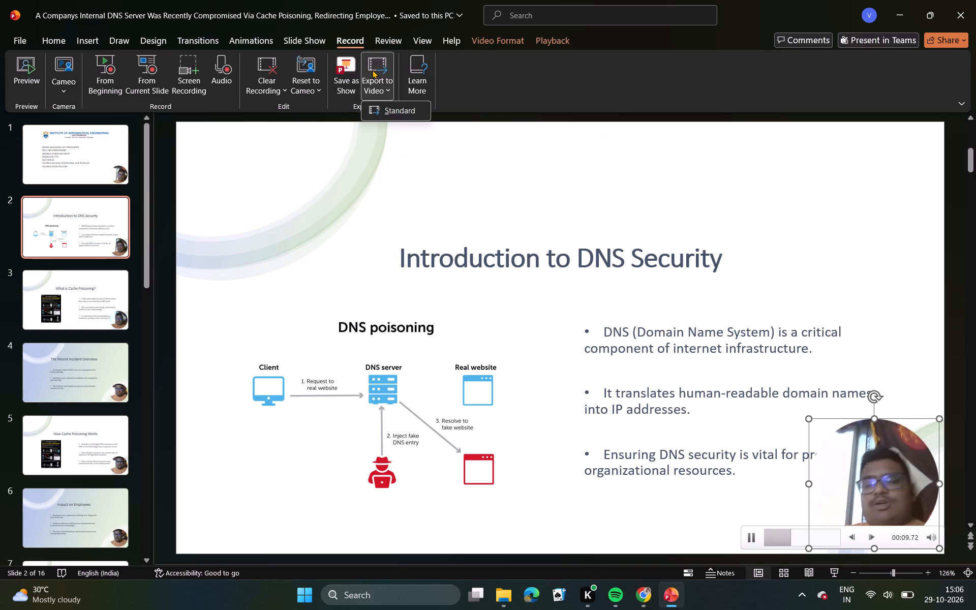
click(383, 116)
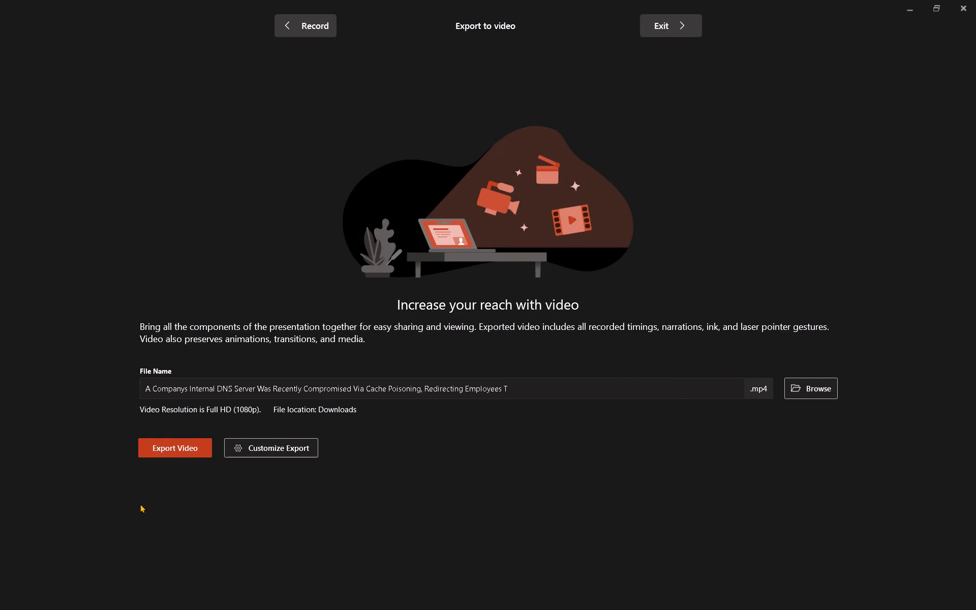
click(182, 451)
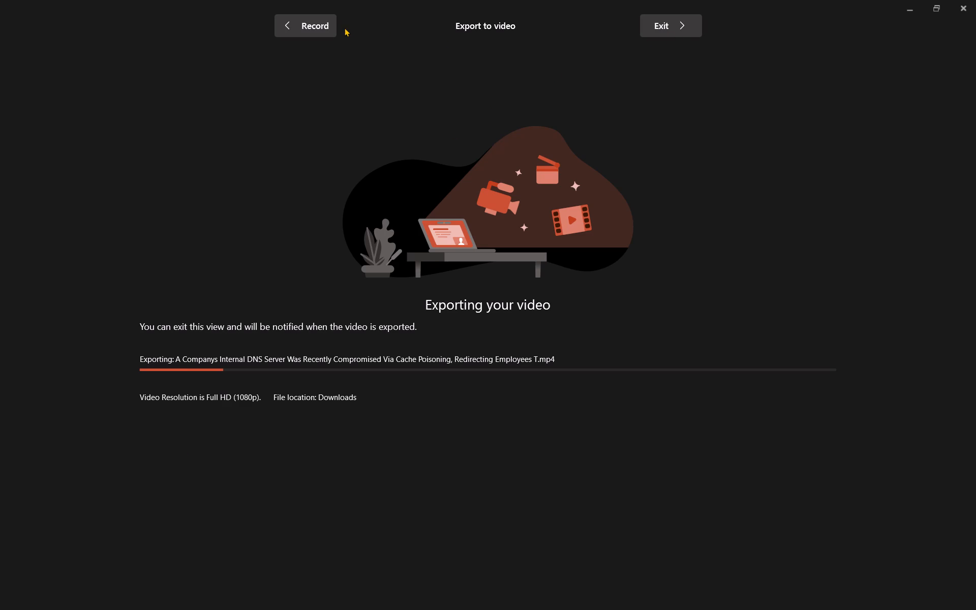
click(313, 28)
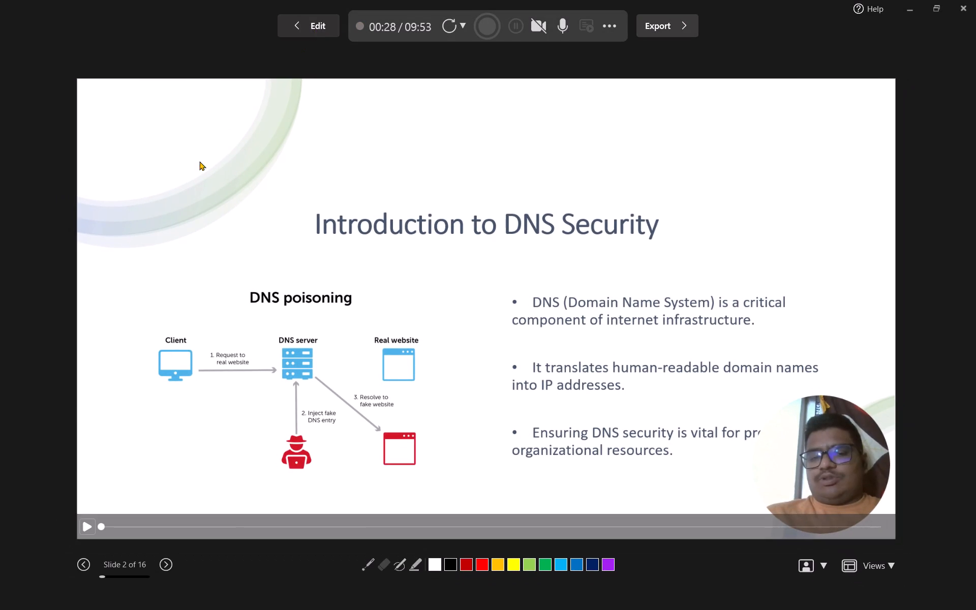
click(292, 24)
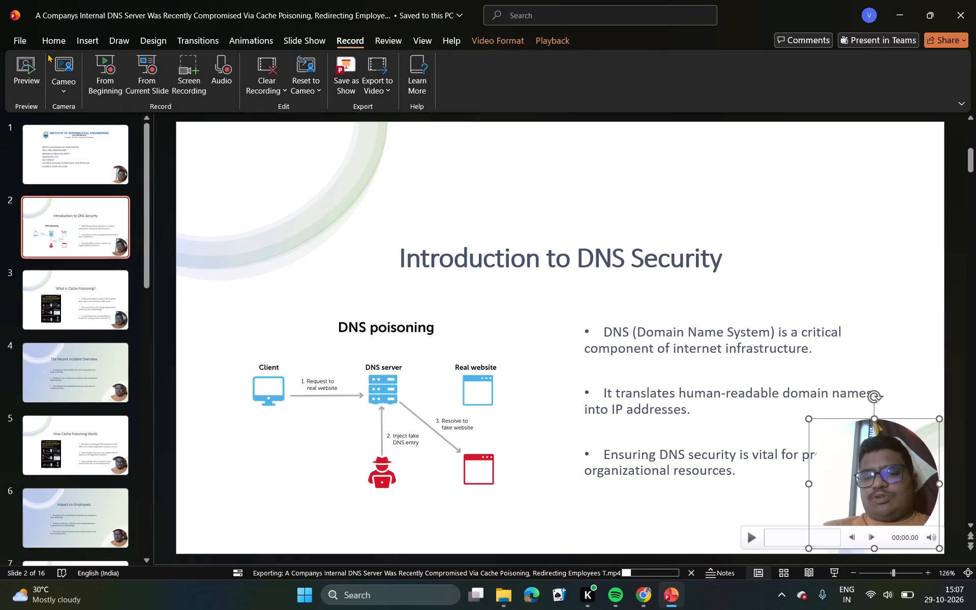
Insert a new blank slide and place it second, between the title slide and "Introduction to DNS Security".
click(91, 35)
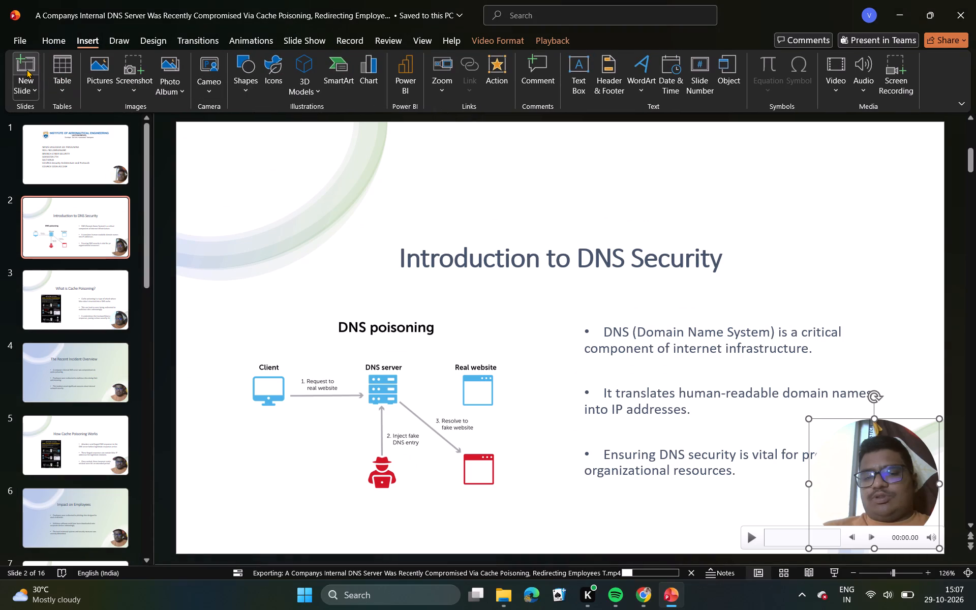
click(26, 69)
drag(60, 303, 66, 247)
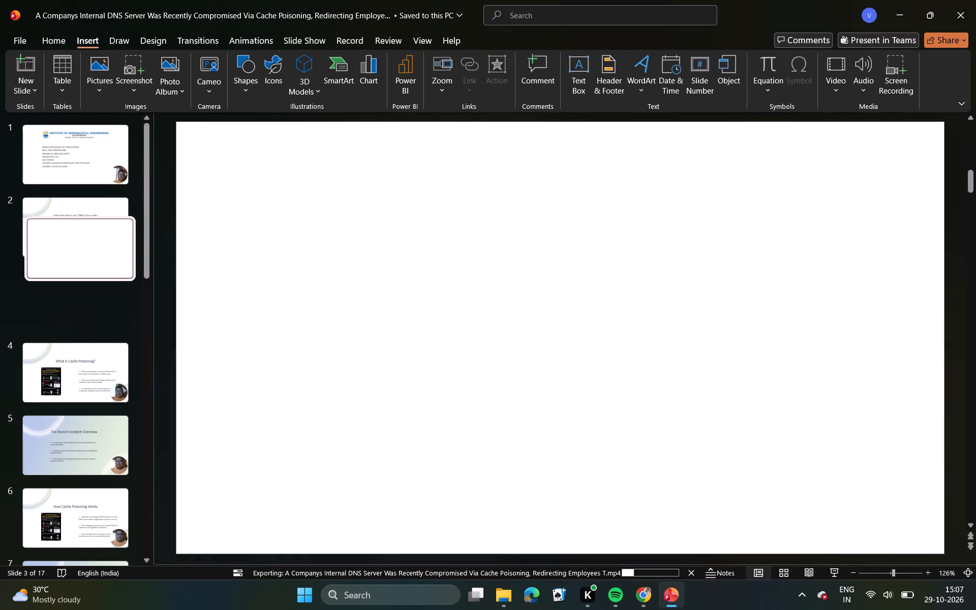
drag(66, 247, 59, 233)
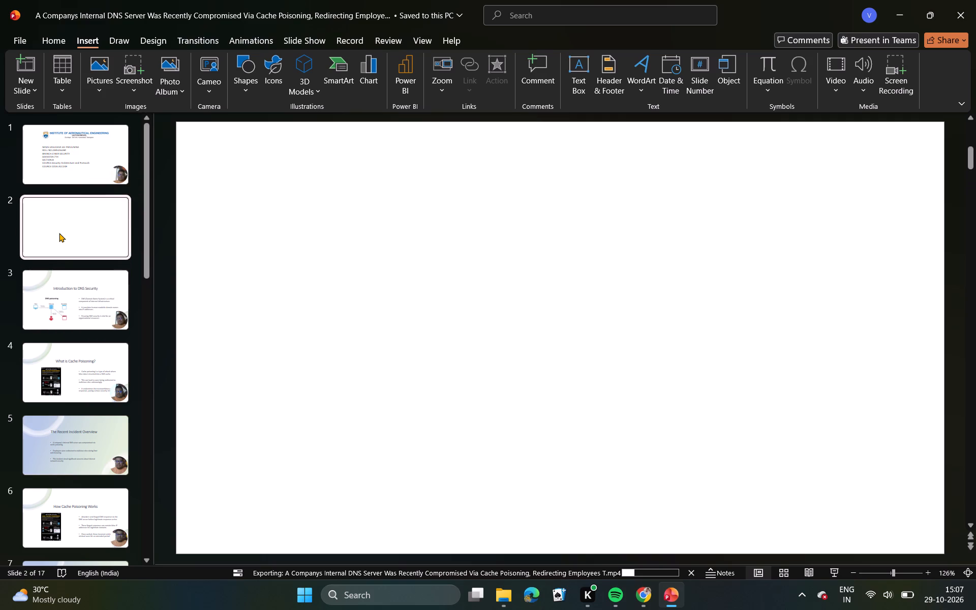
Switch to Chrome and open the Continuous Internal Assessment (CIA) Marks page in the IARE student portal.
click(642, 597)
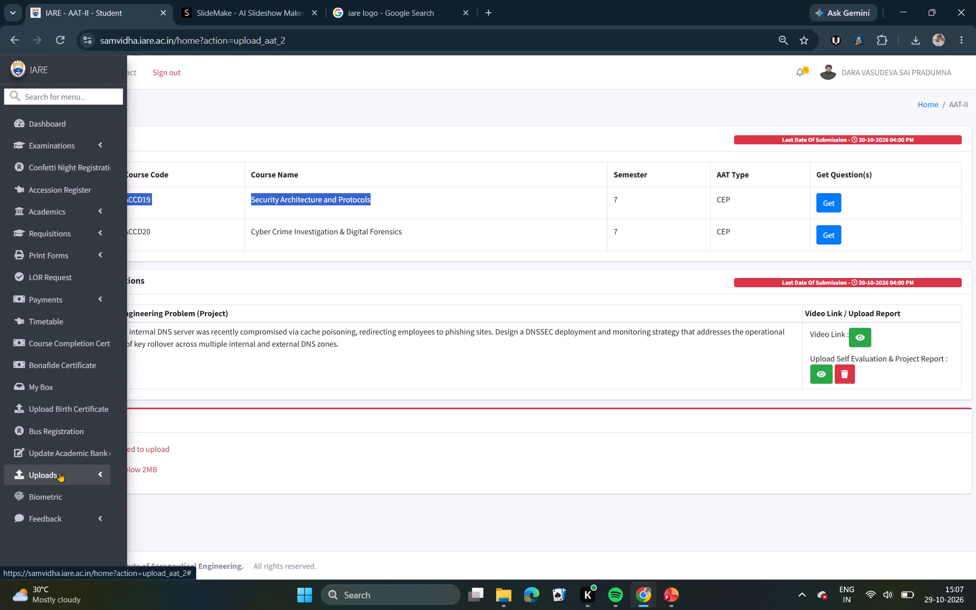
click(59, 473)
scroll(59, 473, up, 1)
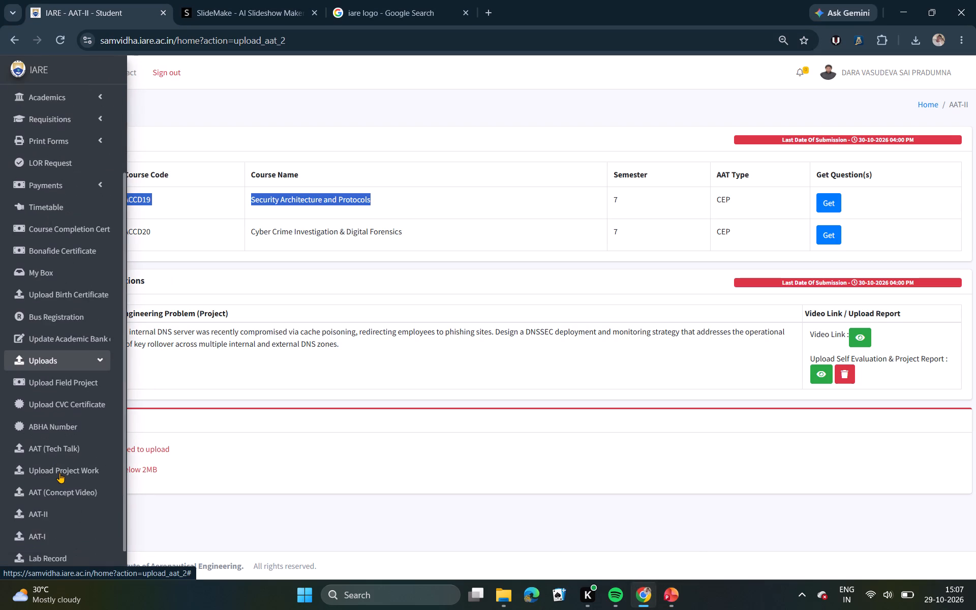
scroll(59, 473, up, 1)
click(90, 155)
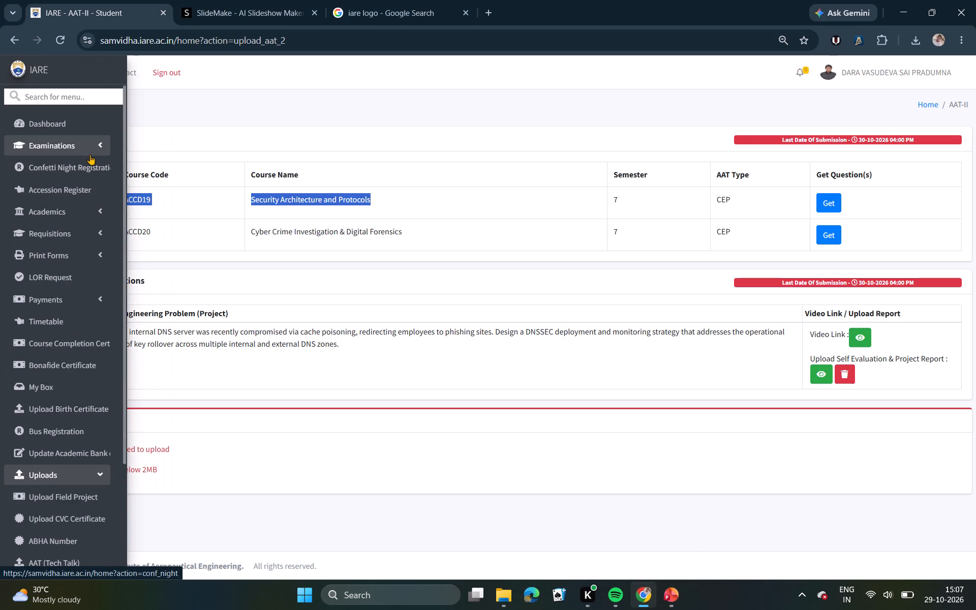
click(82, 168)
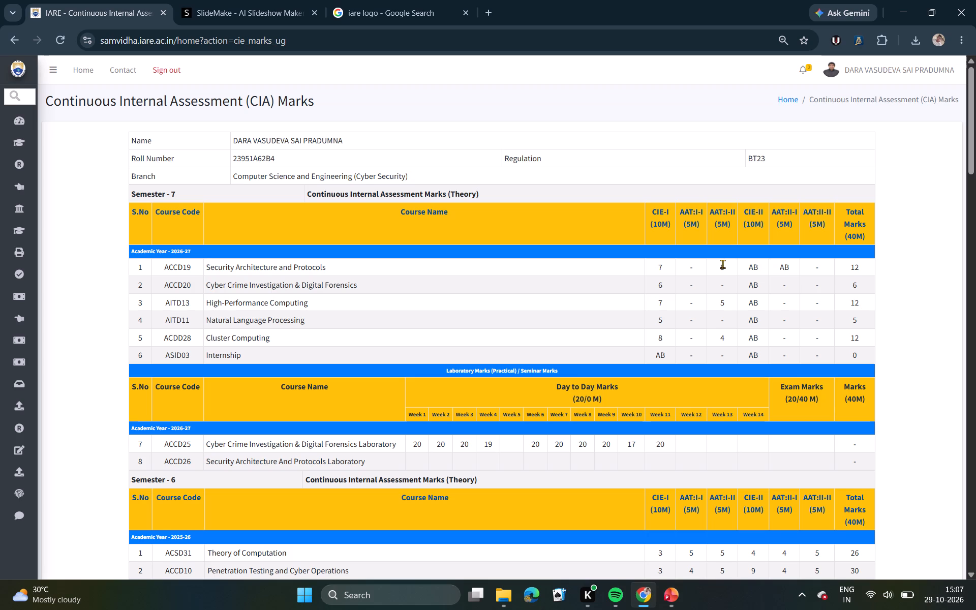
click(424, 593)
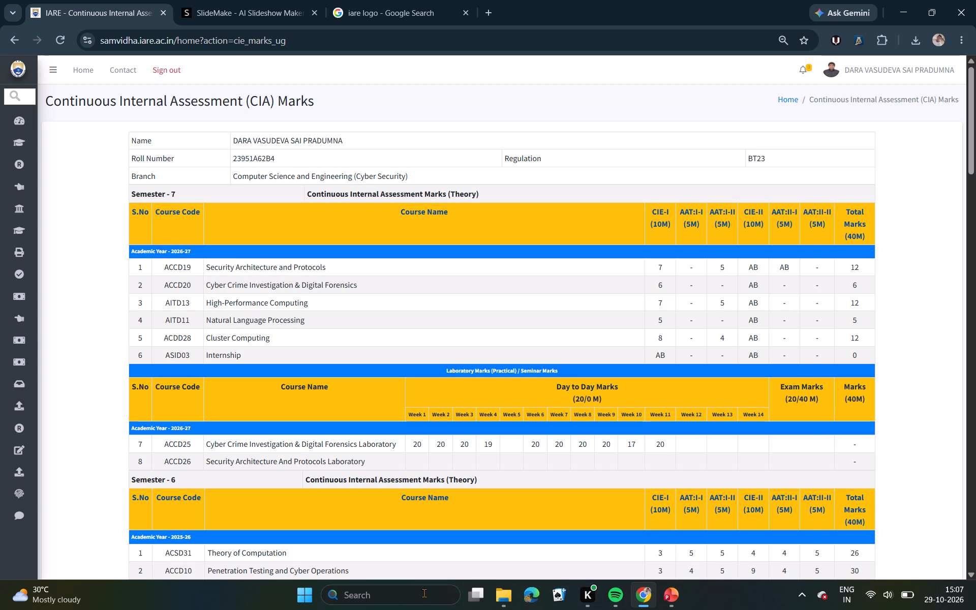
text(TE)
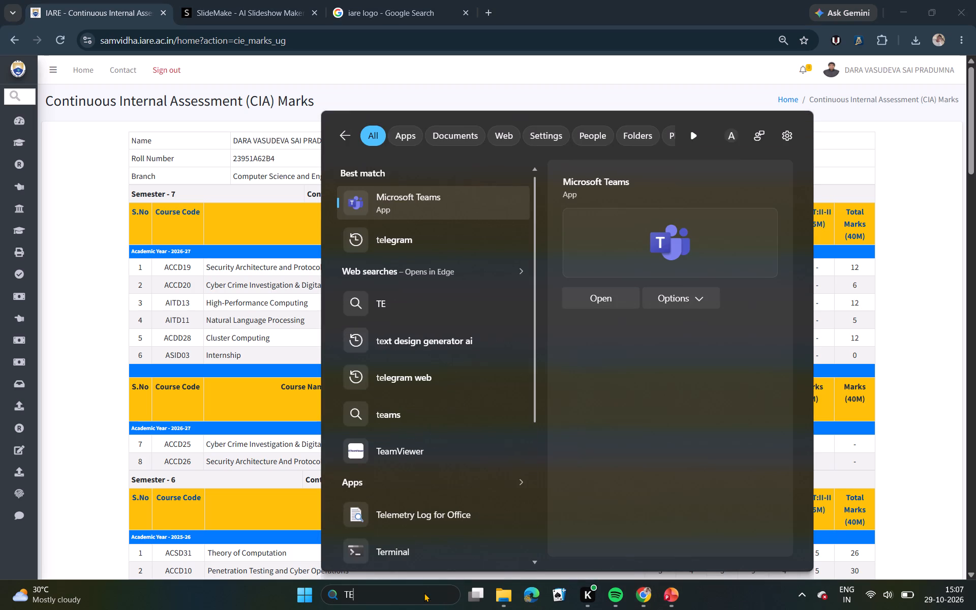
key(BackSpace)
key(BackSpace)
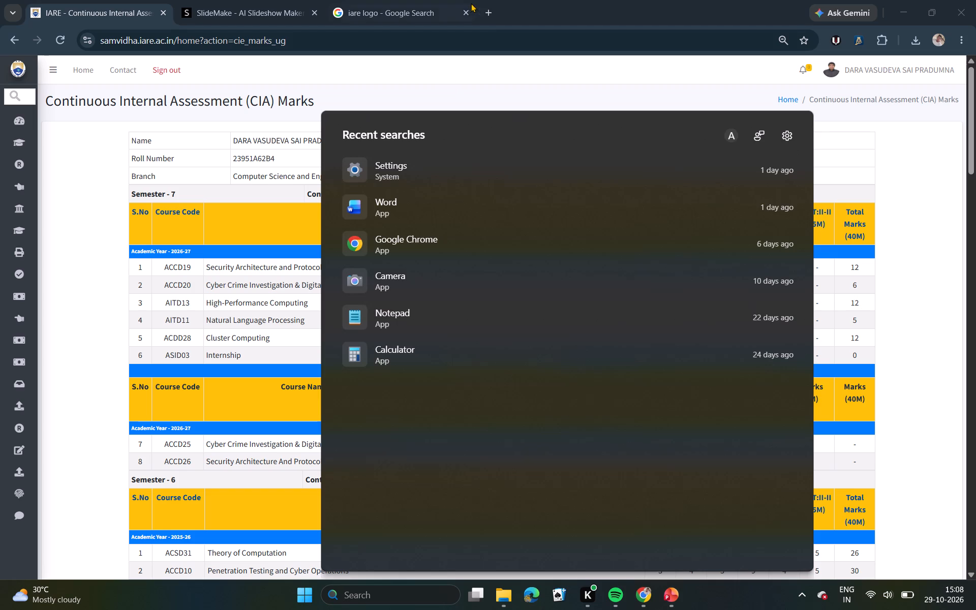
Start a Google search for "telegram" in a new browser tab.
click(481, 11)
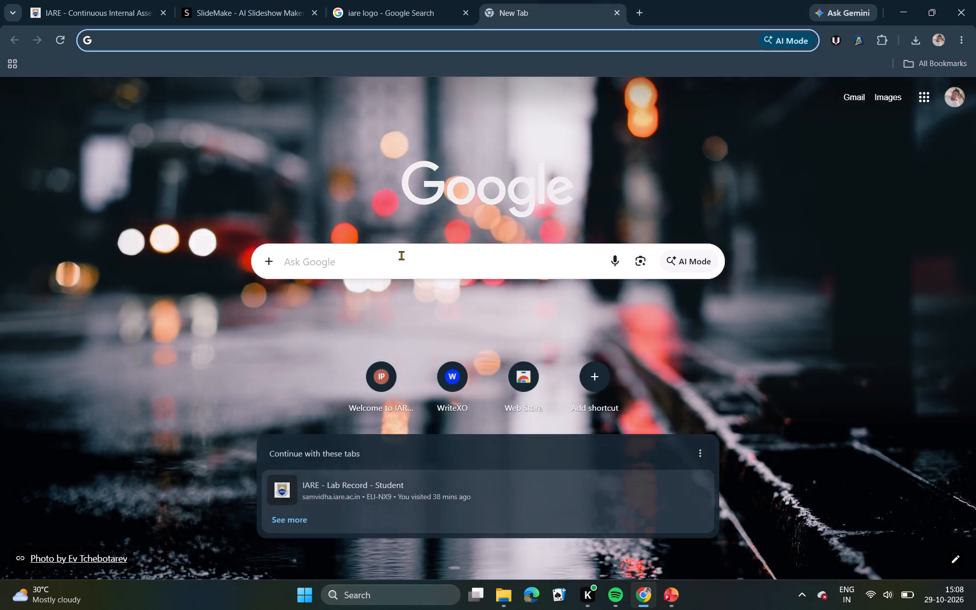
click(401, 256)
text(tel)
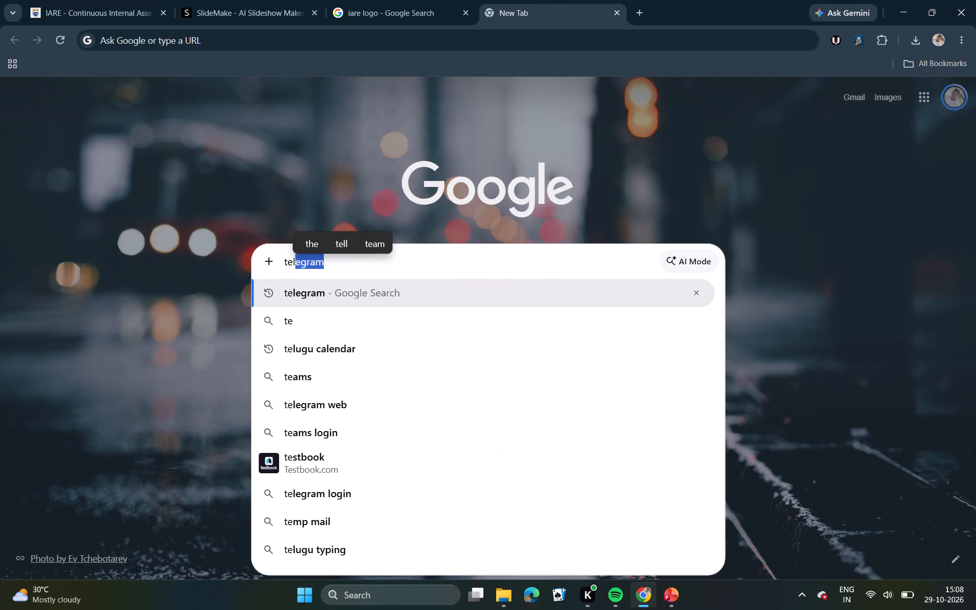
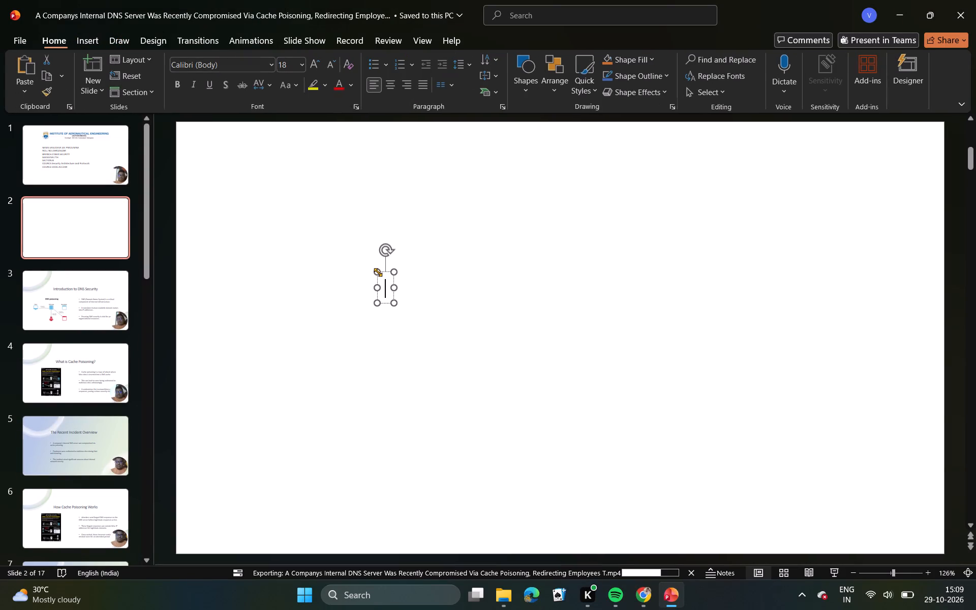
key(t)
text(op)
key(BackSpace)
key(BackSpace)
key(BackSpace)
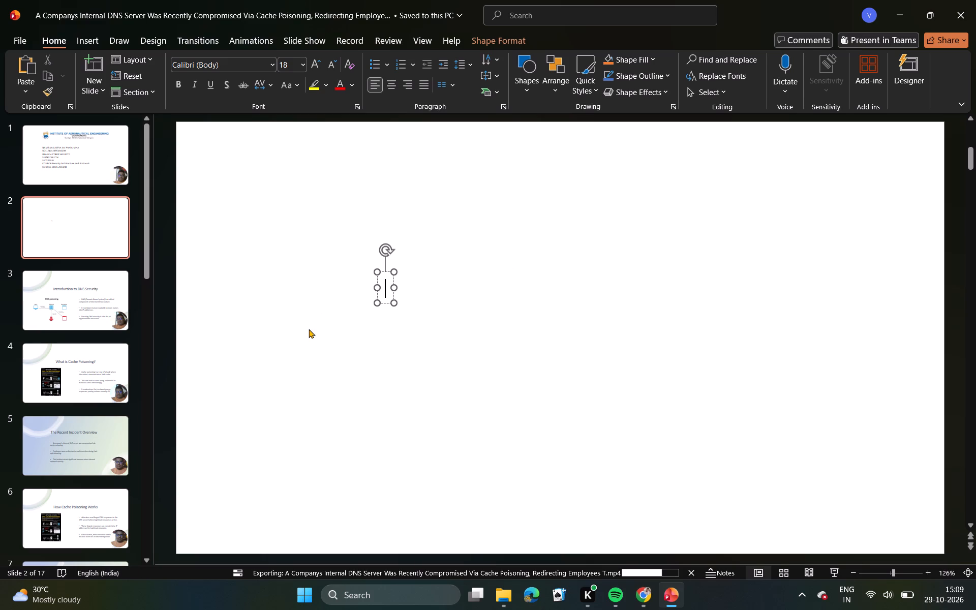
Enter the heading TOPIC in slide 2's text box and paste the copied IPsec topic sentence on the line below it.
text(TOPIC)
key(Return)
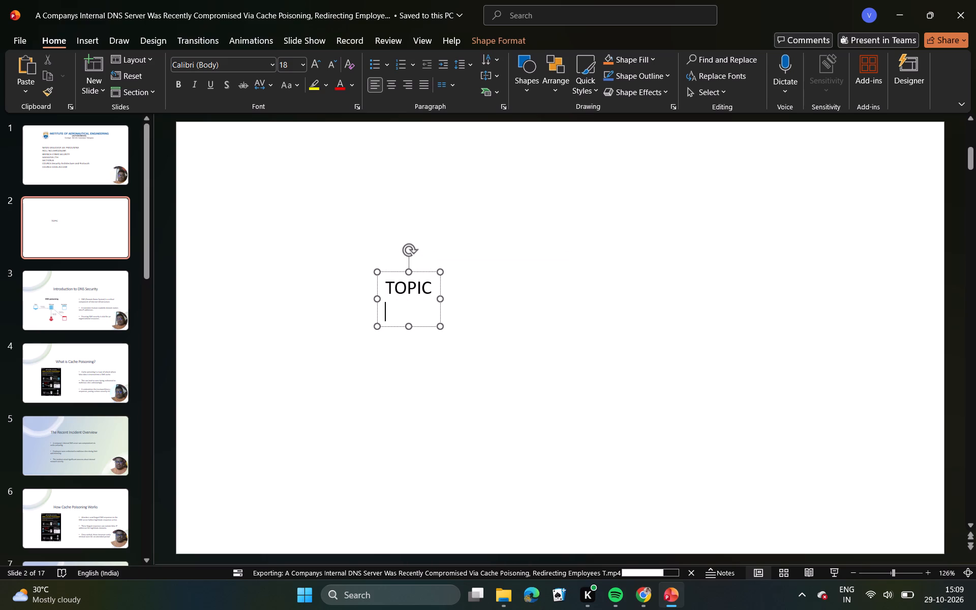
key(ctrl+v)
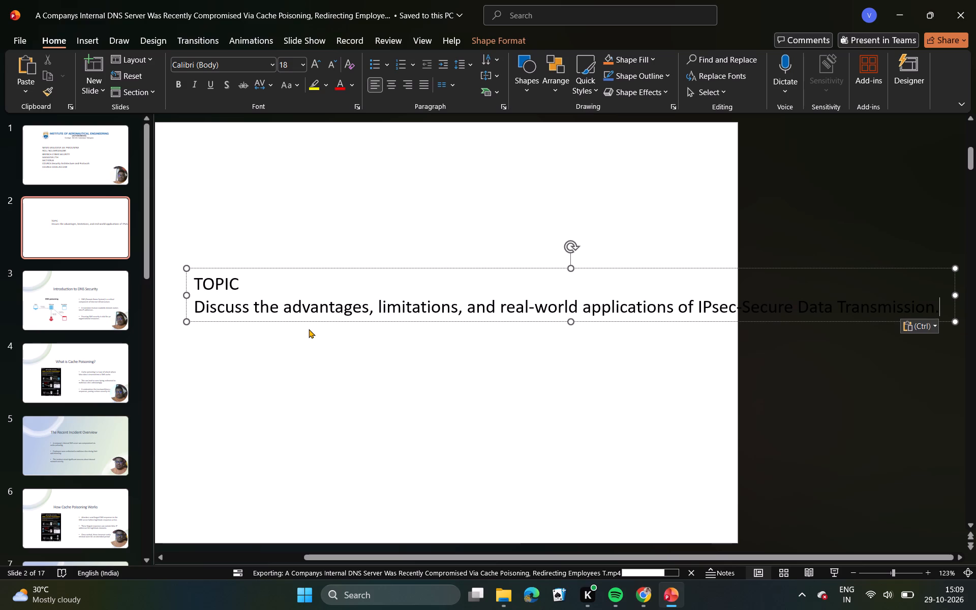
Break the topic sentence onto a new line just before "of IPsec-Secure Data Transmission.".
key(Left)
key(Left)
key(Left)
key(Left)
key(Left)
key(Left)
key(Left)
key(Left)
key(Left)
key(Left)
key(Left)
key(Left)
key(Left)
key(Left)
key(Left)
key(Left)
key(Left)
key(Left)
key(Left)
key(Left)
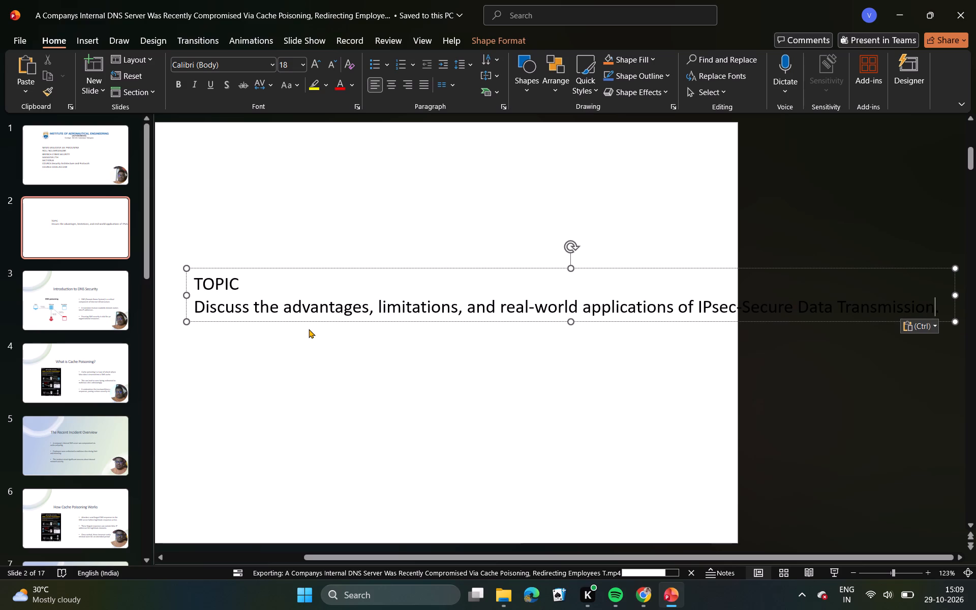
key(Left)
key(Return)
Pad the front of the TOPIC heading with about 20 spaces to shift it toward the middle of the sentence.
key(Up)
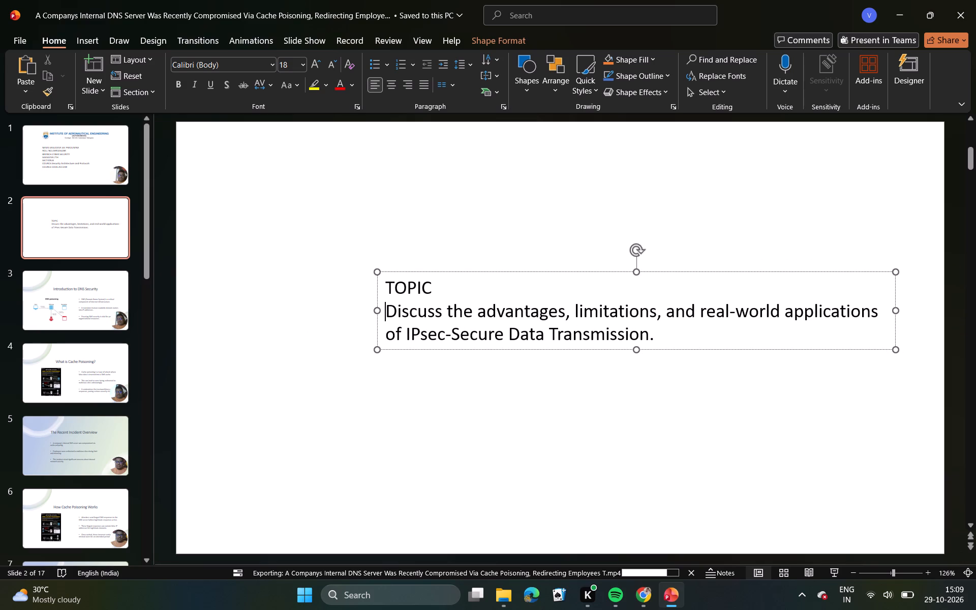
key(Up)
key(space)
key(space)
key(space)
key(space)
key(space)
key(space)
key(space)
key(space)
key(space)
key(space)
key(space)
key(space)
key(space)
key(space)
key(space)
key(space)
key(space)
key(space)
key(space)
key(space)
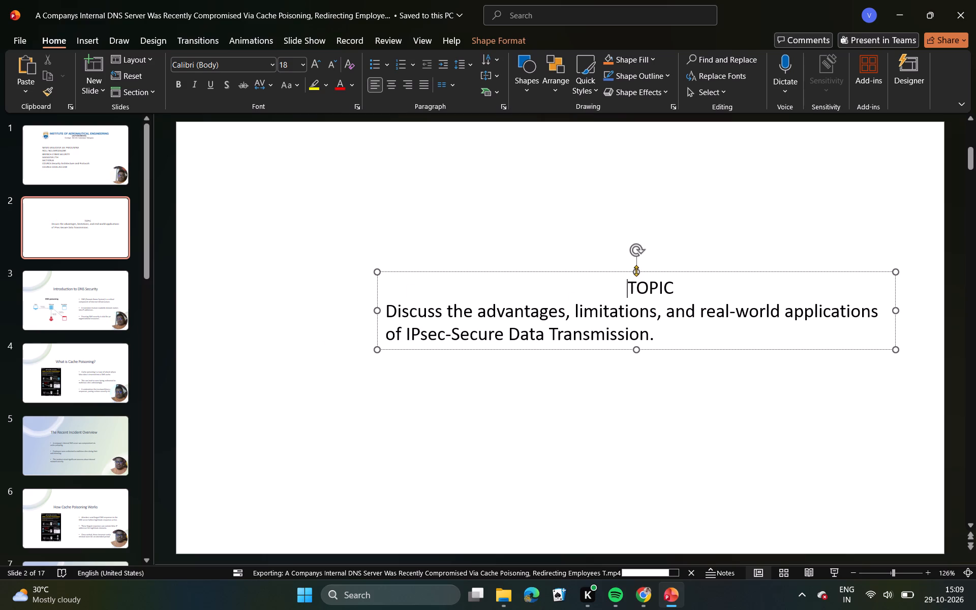
Move the topic text box sideways so it sits horizontally centred on the slide, at its original height.
drag(624, 270, 551, 285)
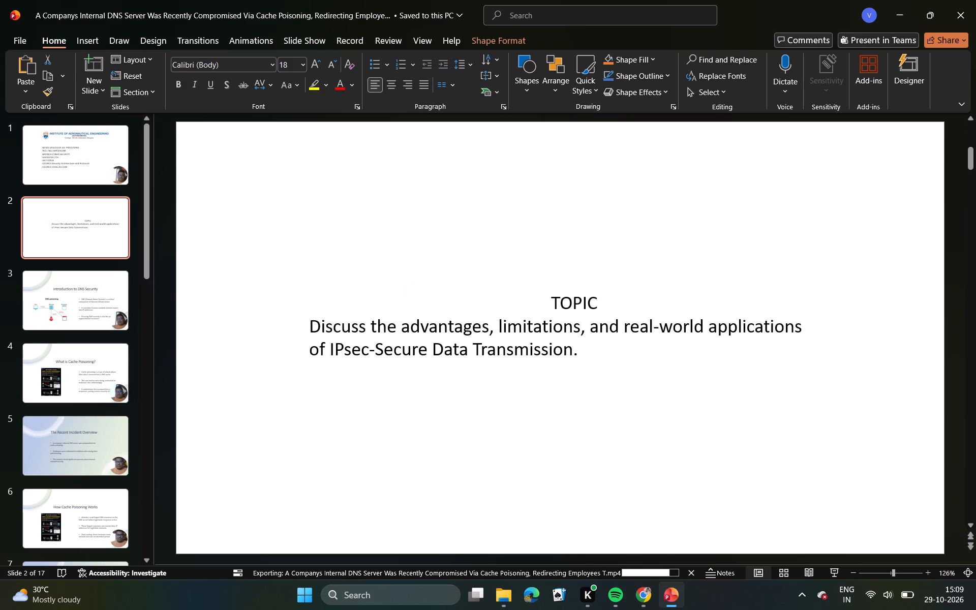
drag(551, 285, 548, 270)
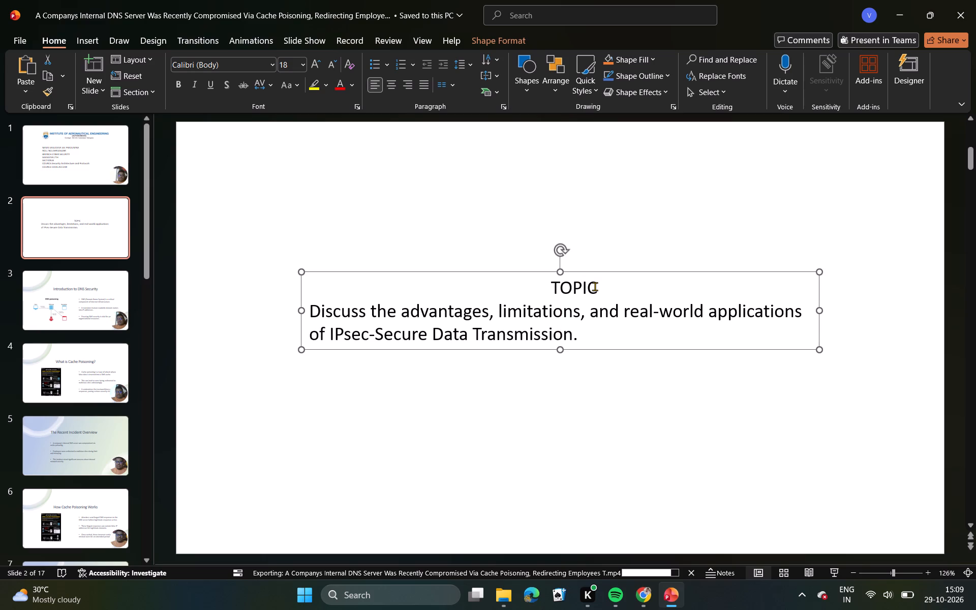
Remove three of the spaces before TOPIC so the heading is centred above the sentence.
click(550, 289)
key(BackSpace)
key(BackSpace)
key(BackSpace)
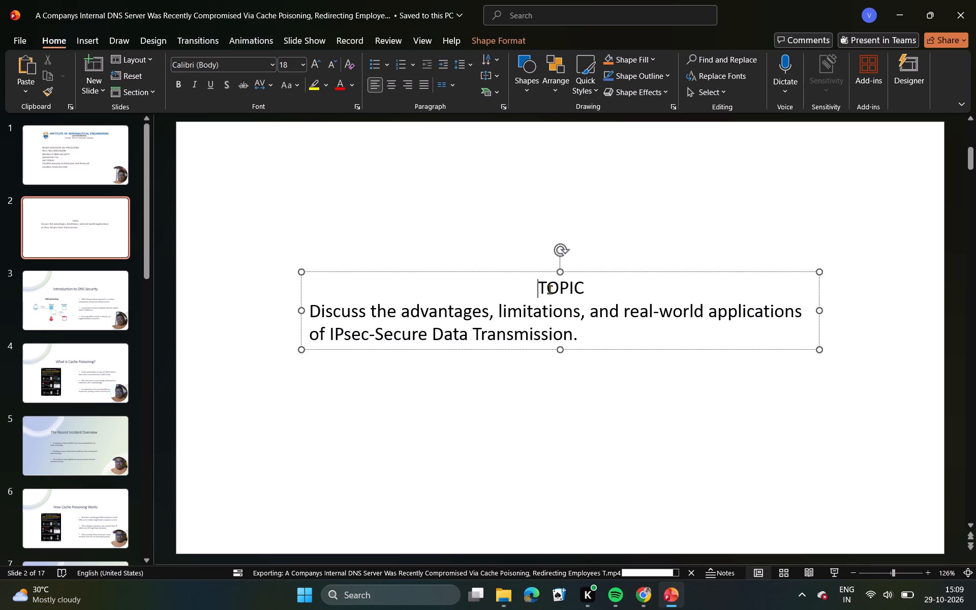
click(553, 271)
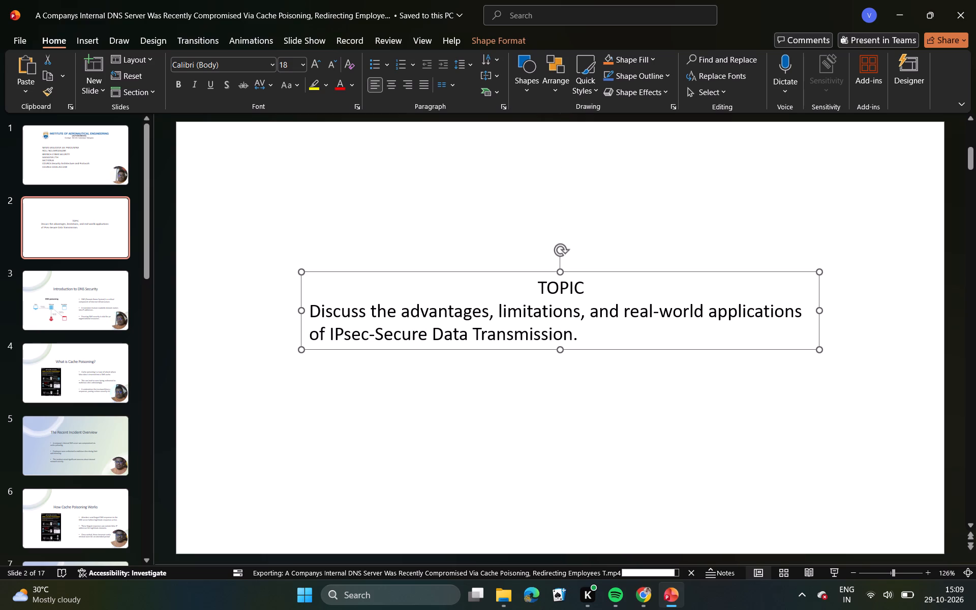
Indent the line "of IPsec-Secure Data Transmission." with 24 spaces to centre it under the first line, and deselect the text box.
click(309, 332)
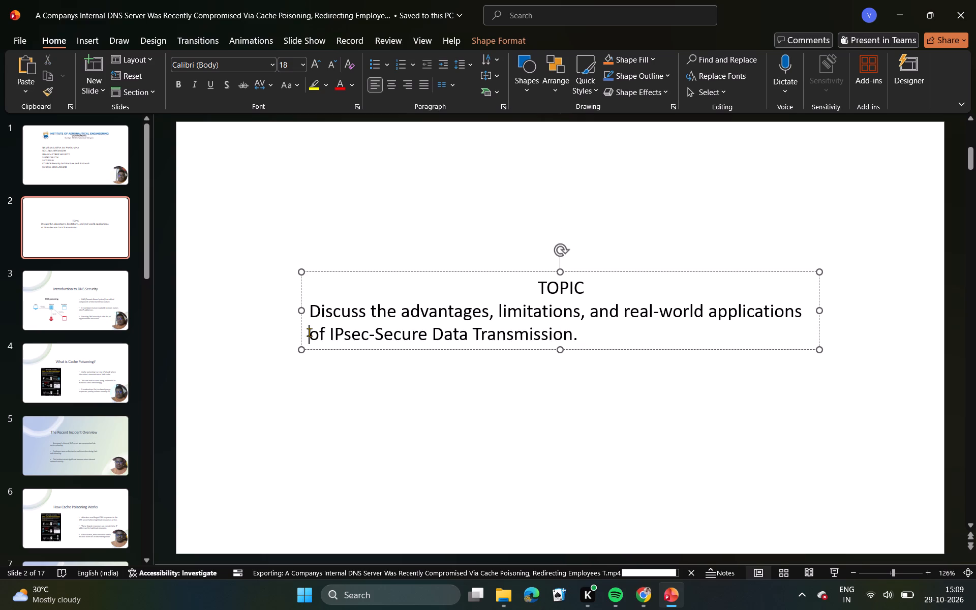
key(space)
key(space)
key(space)
key(space)
key(space)
key(space)
key(space)
key(space)
key(space)
key(space)
key(space)
key(space)
key(space)
key(space)
key(space)
key(space)
key(space)
key(space)
key(space)
key(space)
key(space)
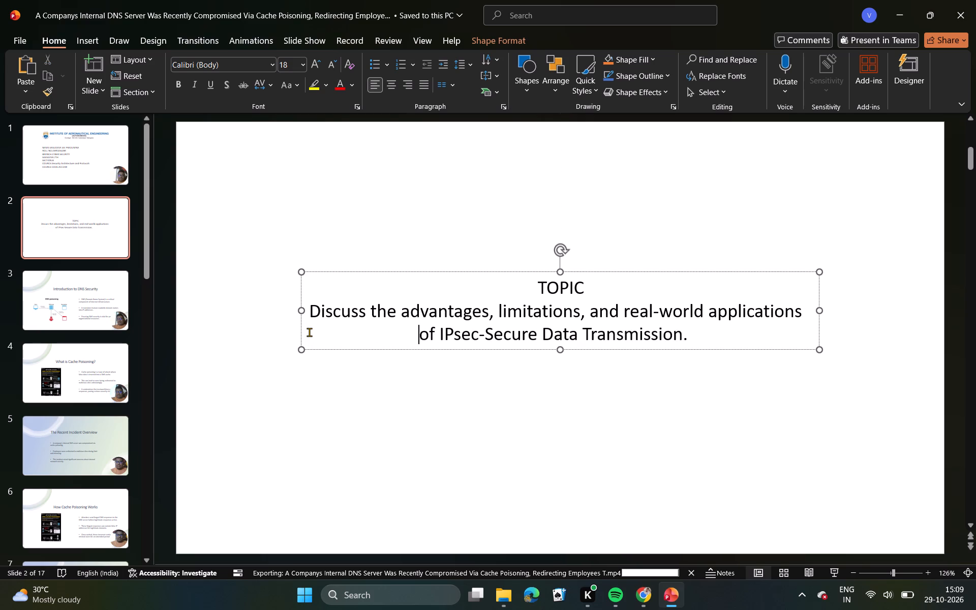
key(space)
key(space)
key(space)
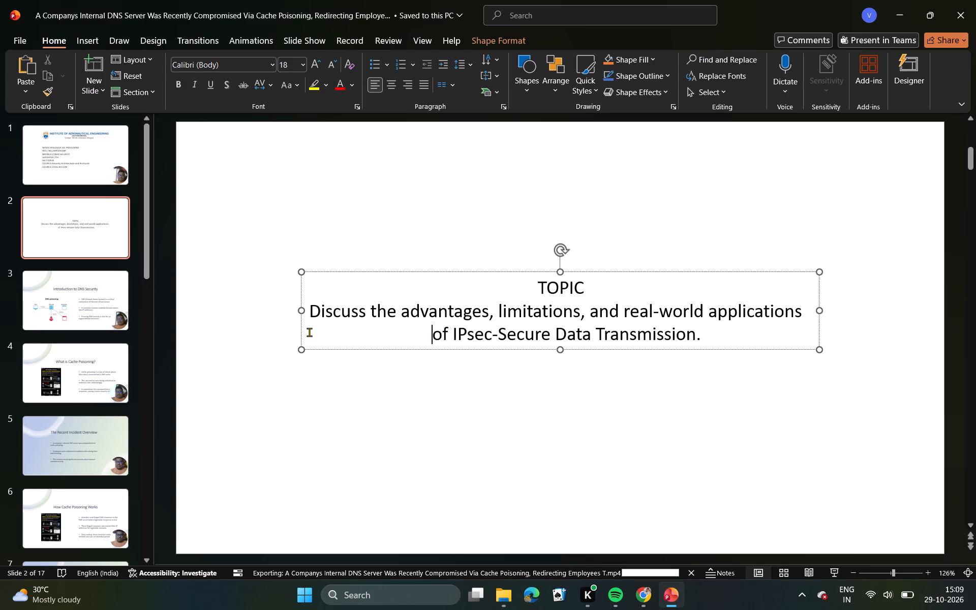
click(159, 183)
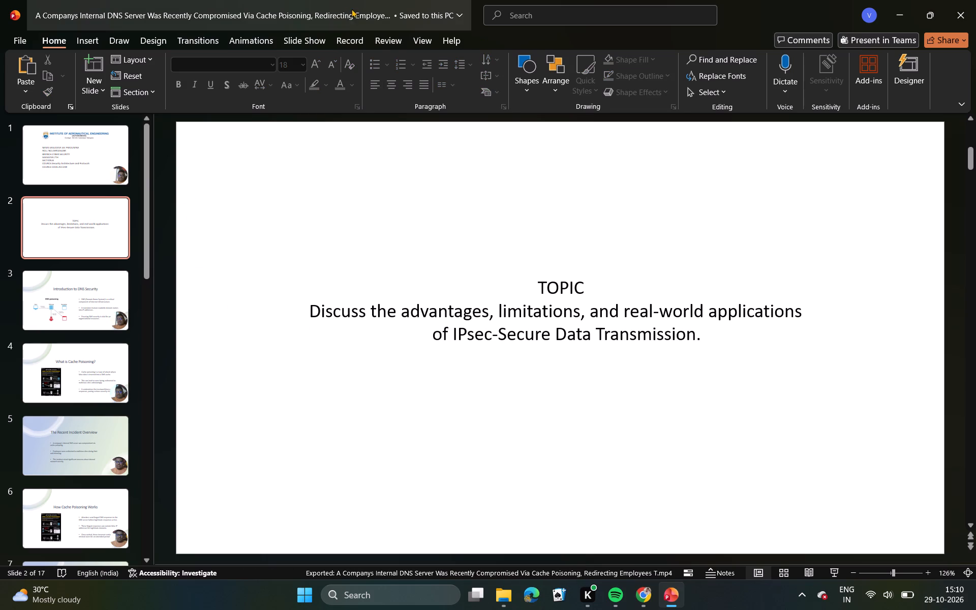
Play the camera narration on the title slide through to its end to check it.
click(345, 42)
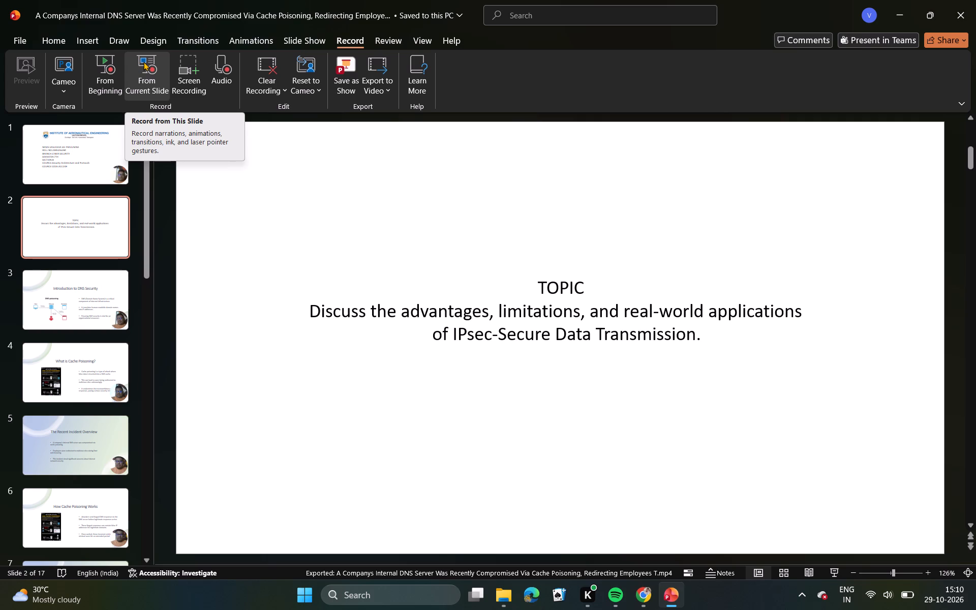
click(81, 151)
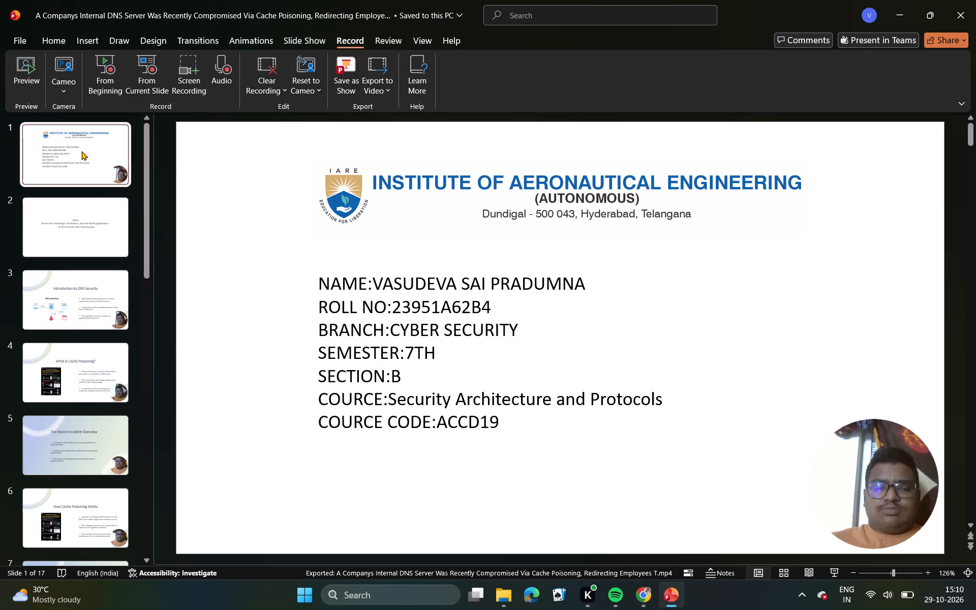
click(783, 476)
click(859, 484)
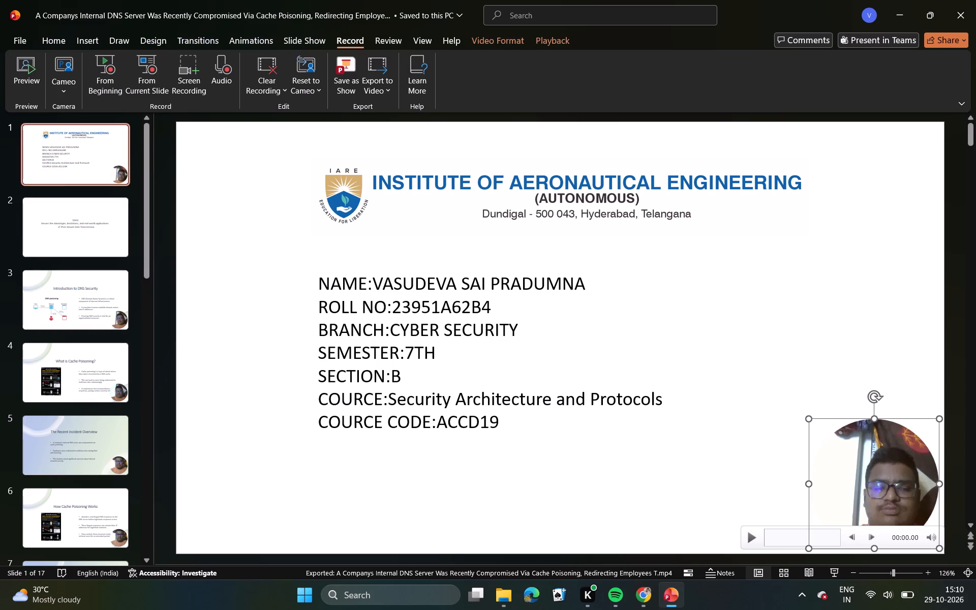
click(721, 517)
click(750, 538)
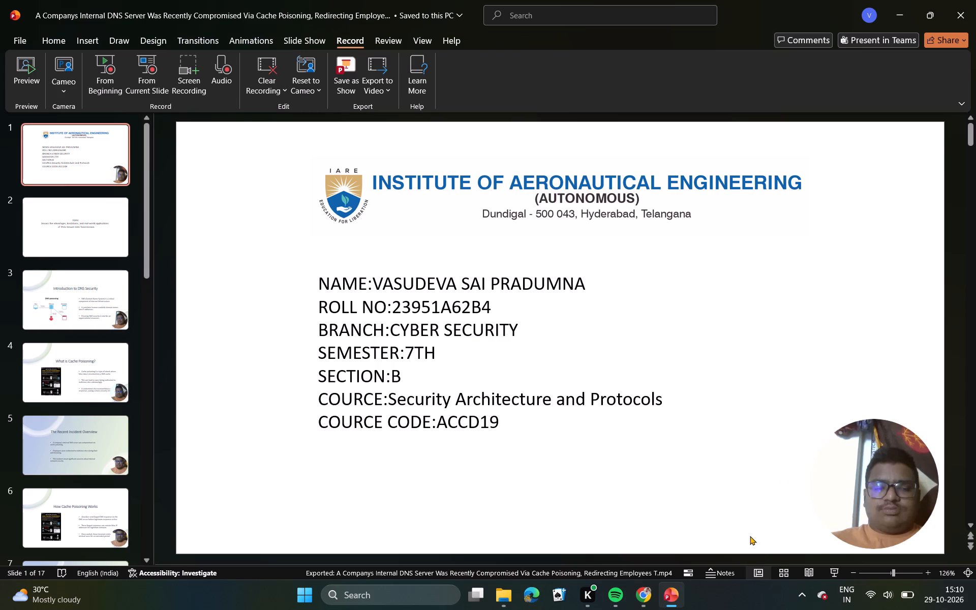
click(750, 536)
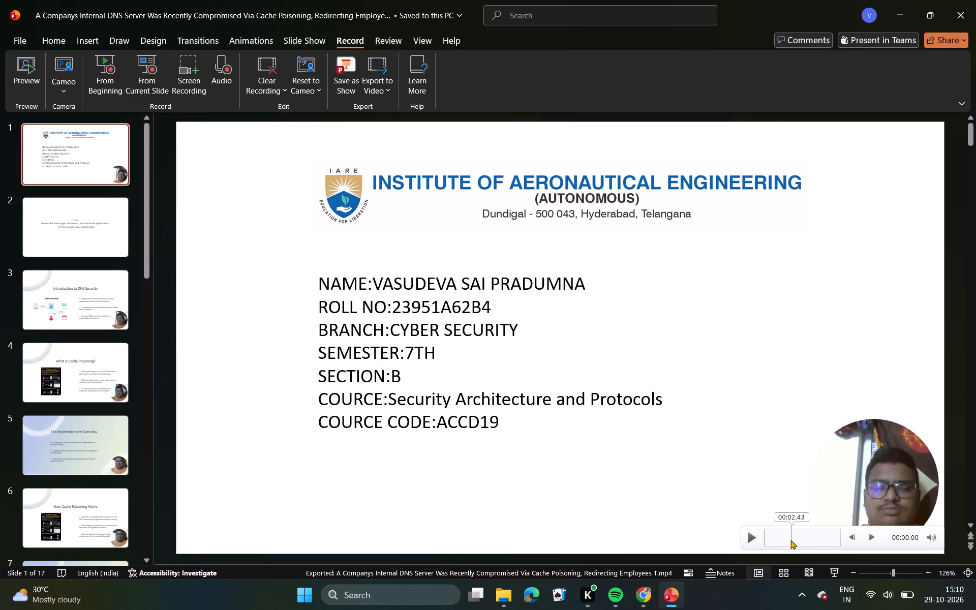
click(749, 543)
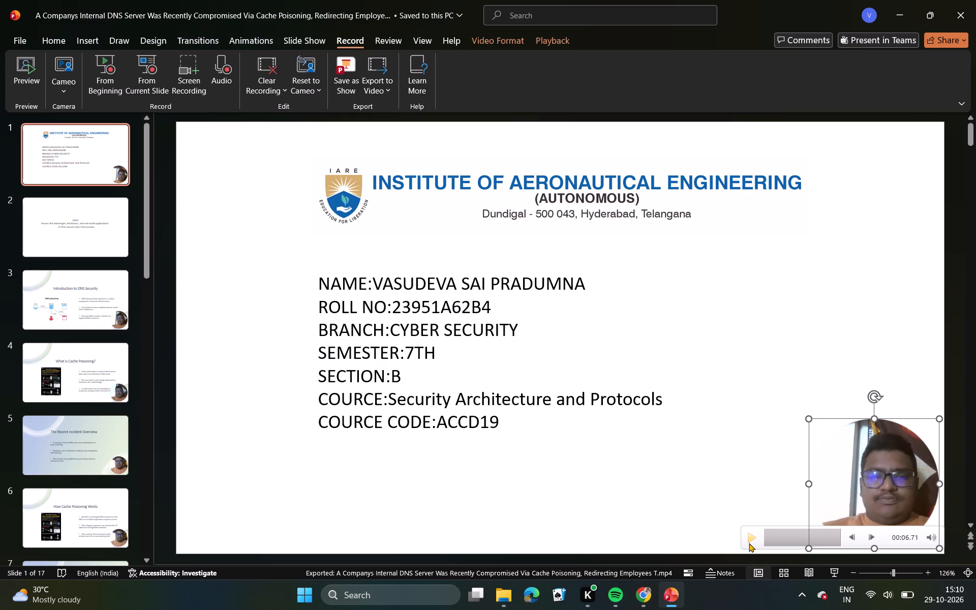
click(870, 538)
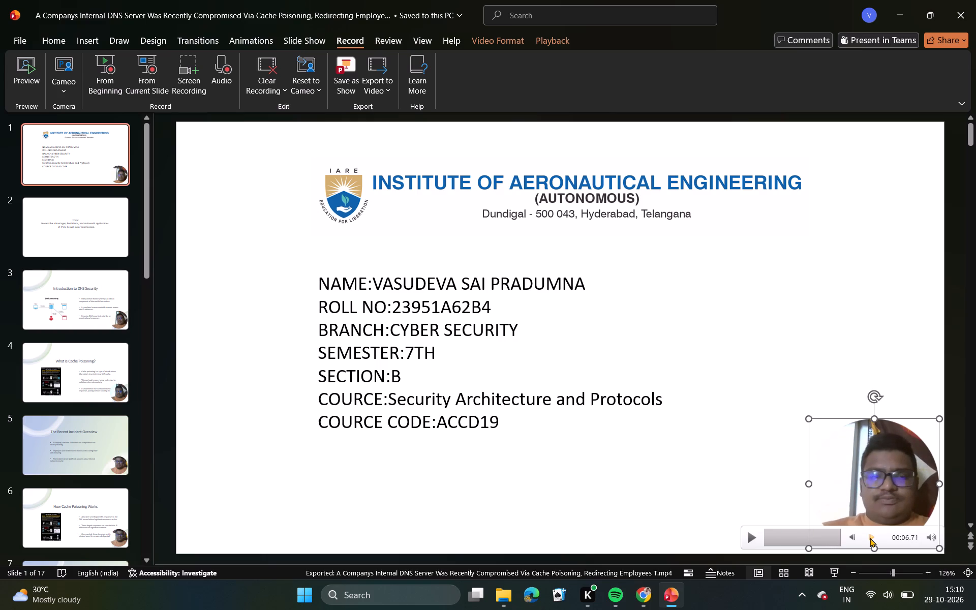
click(870, 538)
Play the camera narration on the "Introduction to DNS Security" slide, after viewing the new topic slide.
click(57, 230)
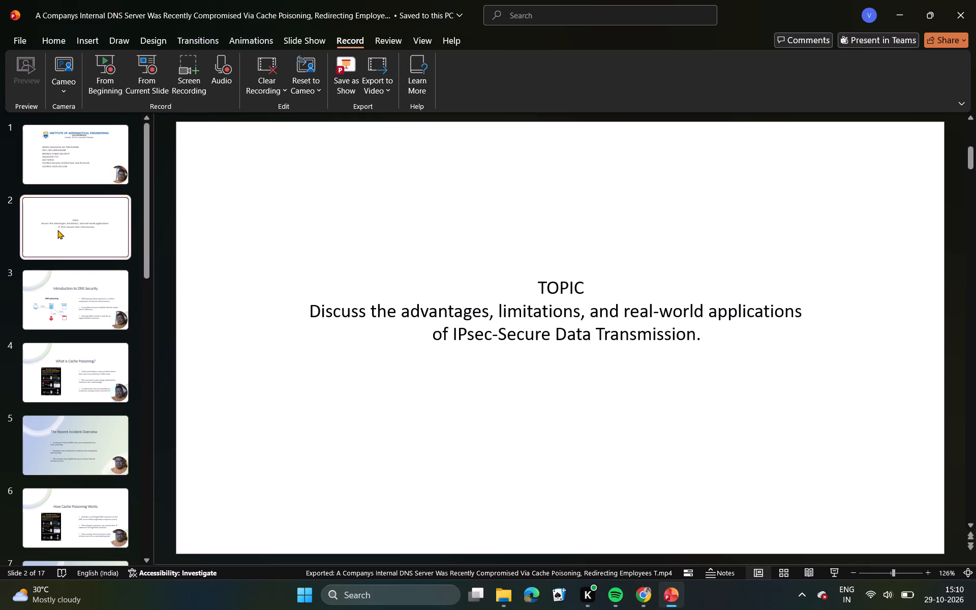
click(66, 296)
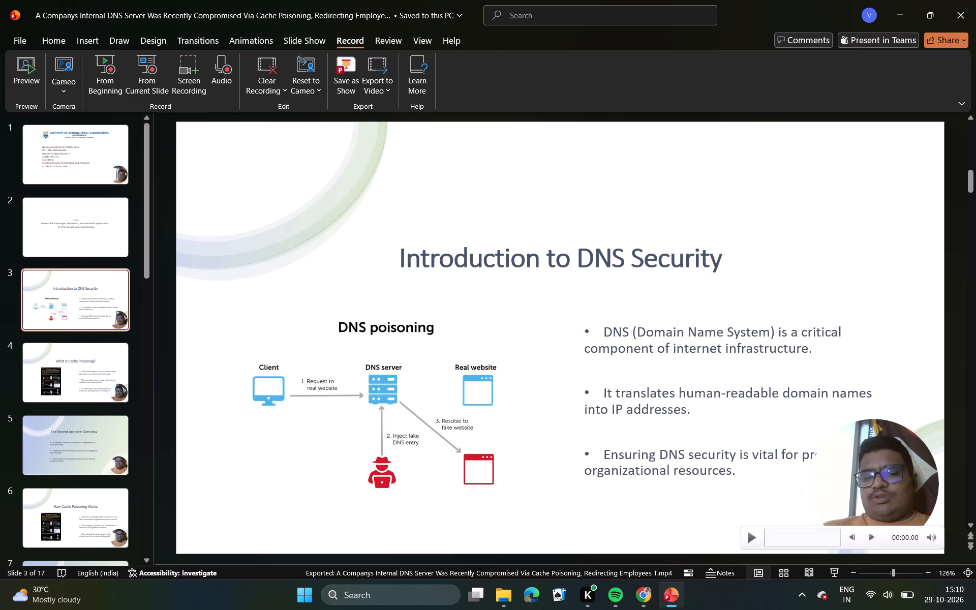
click(837, 493)
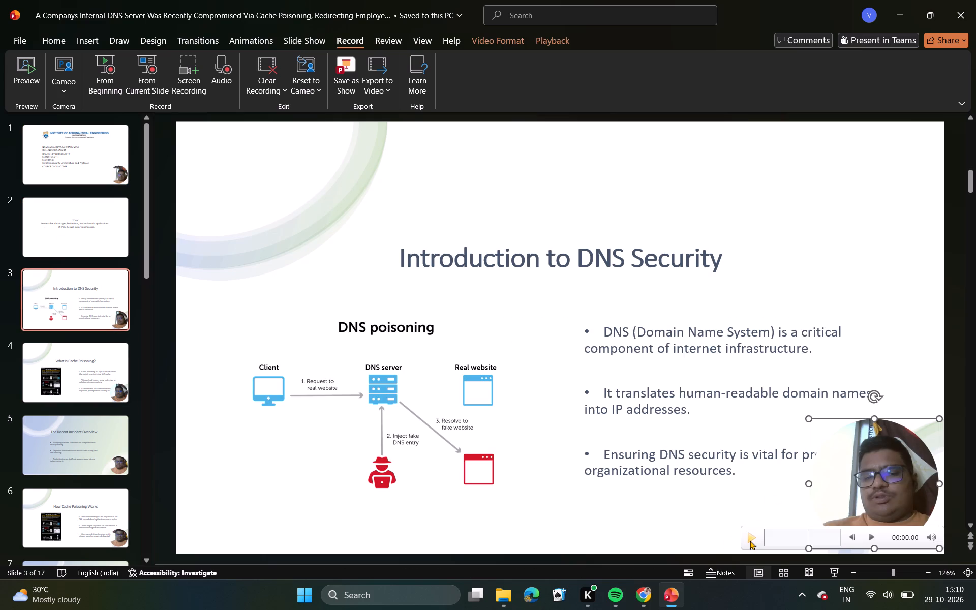
click(750, 540)
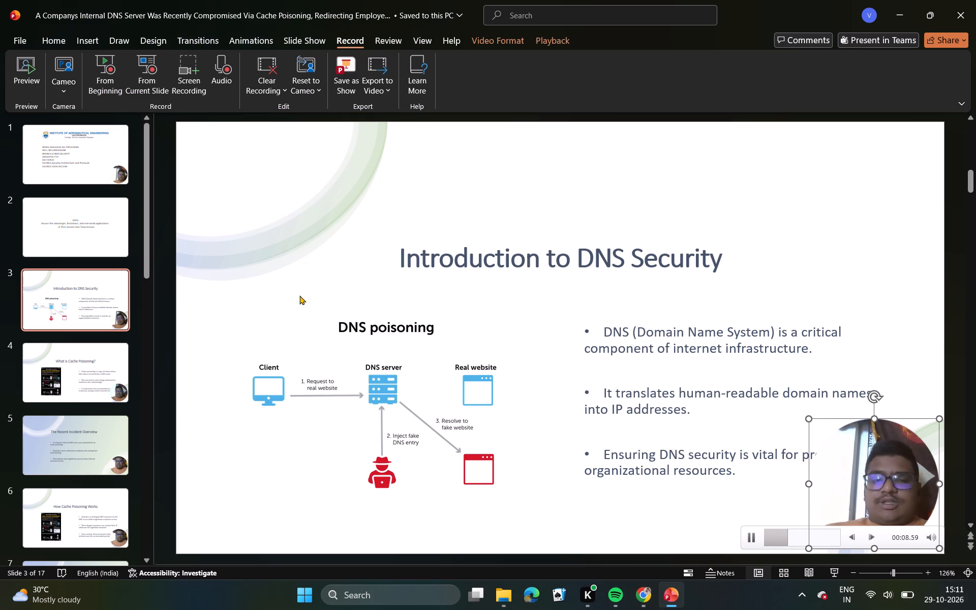
Return to the topic slide about the advantages, limitations and applications of IPsec to view it.
click(80, 227)
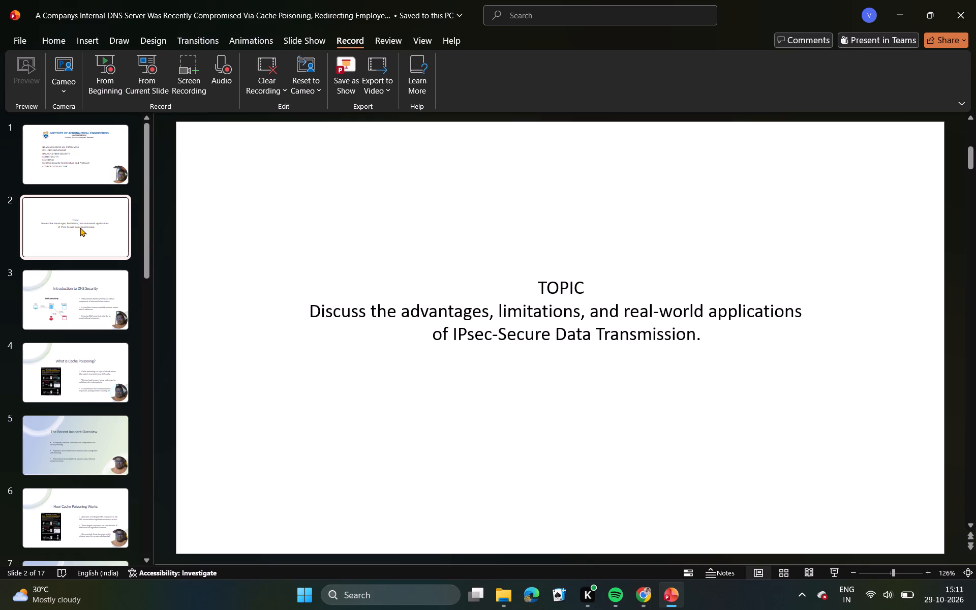